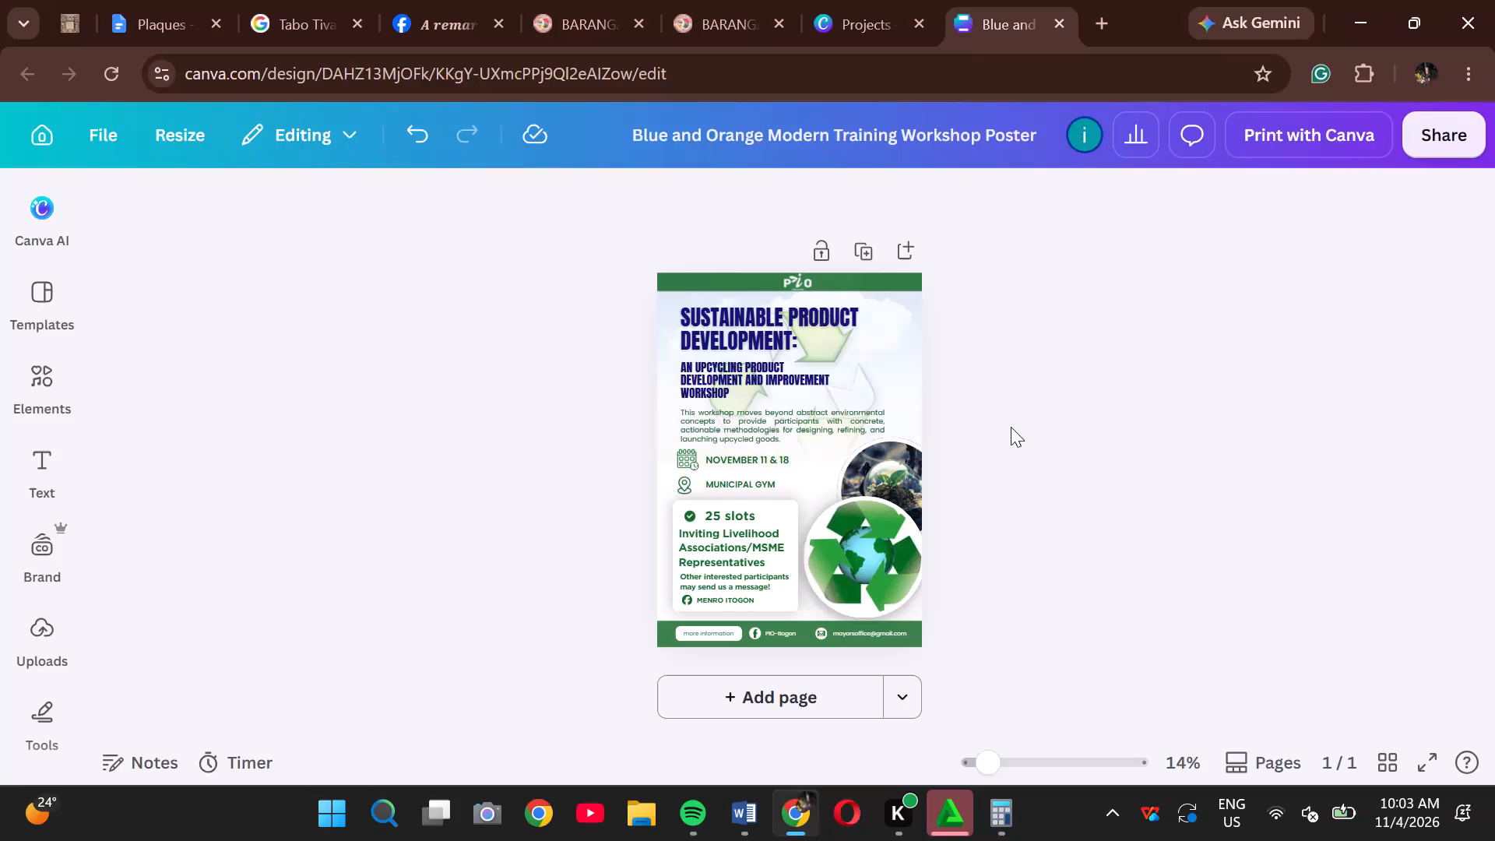
Nudge the "NOVEMBER 11 & 18" text up slightly, enlarge it to size 53.1 and widen its box to fit one line.
left_click(776, 456)
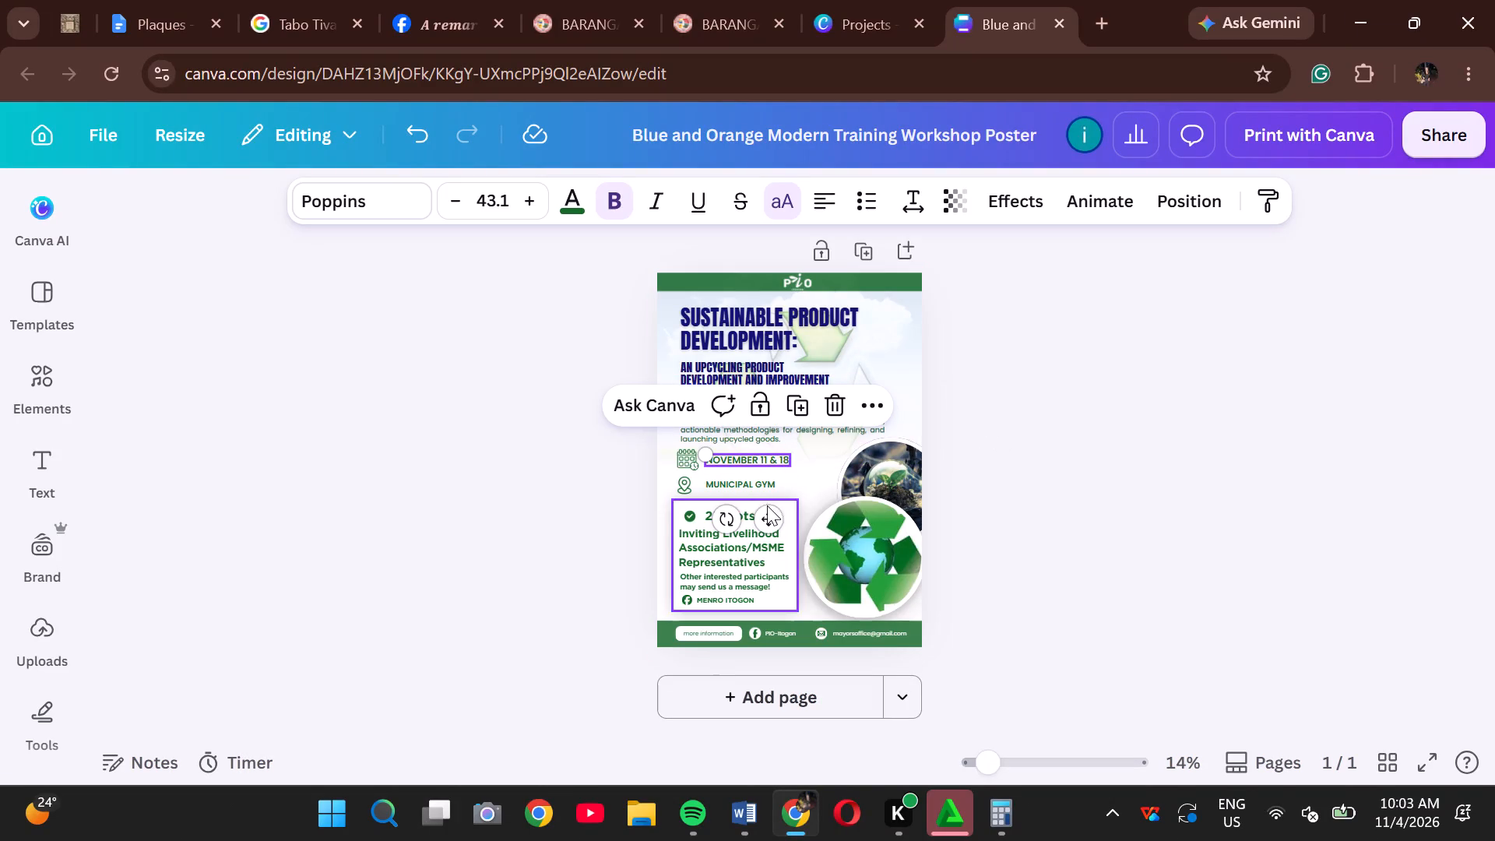
left_click(767, 505)
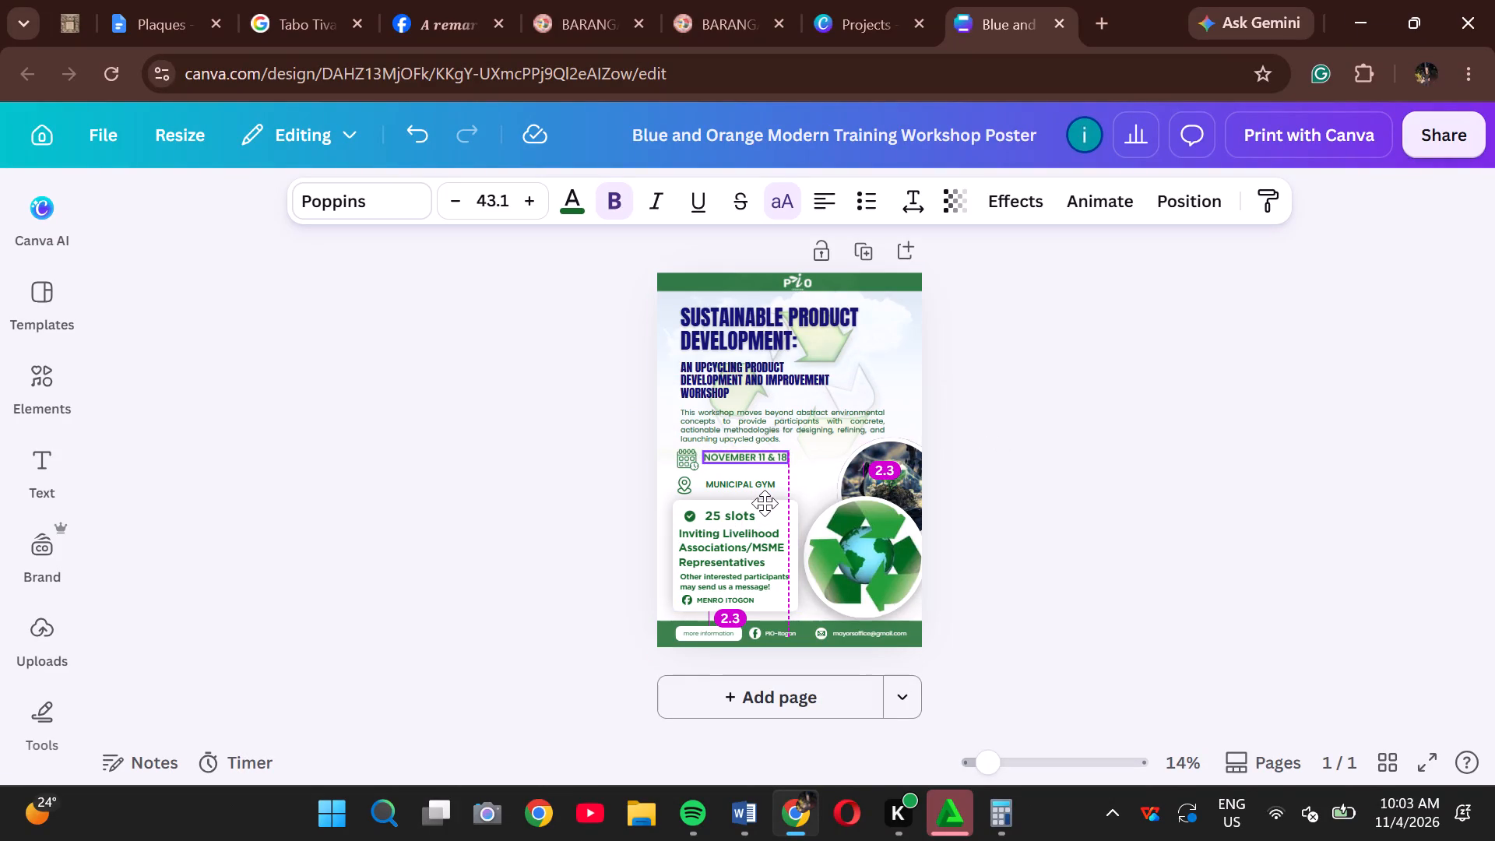
triple_click(520, 209)
triple_click(521, 209)
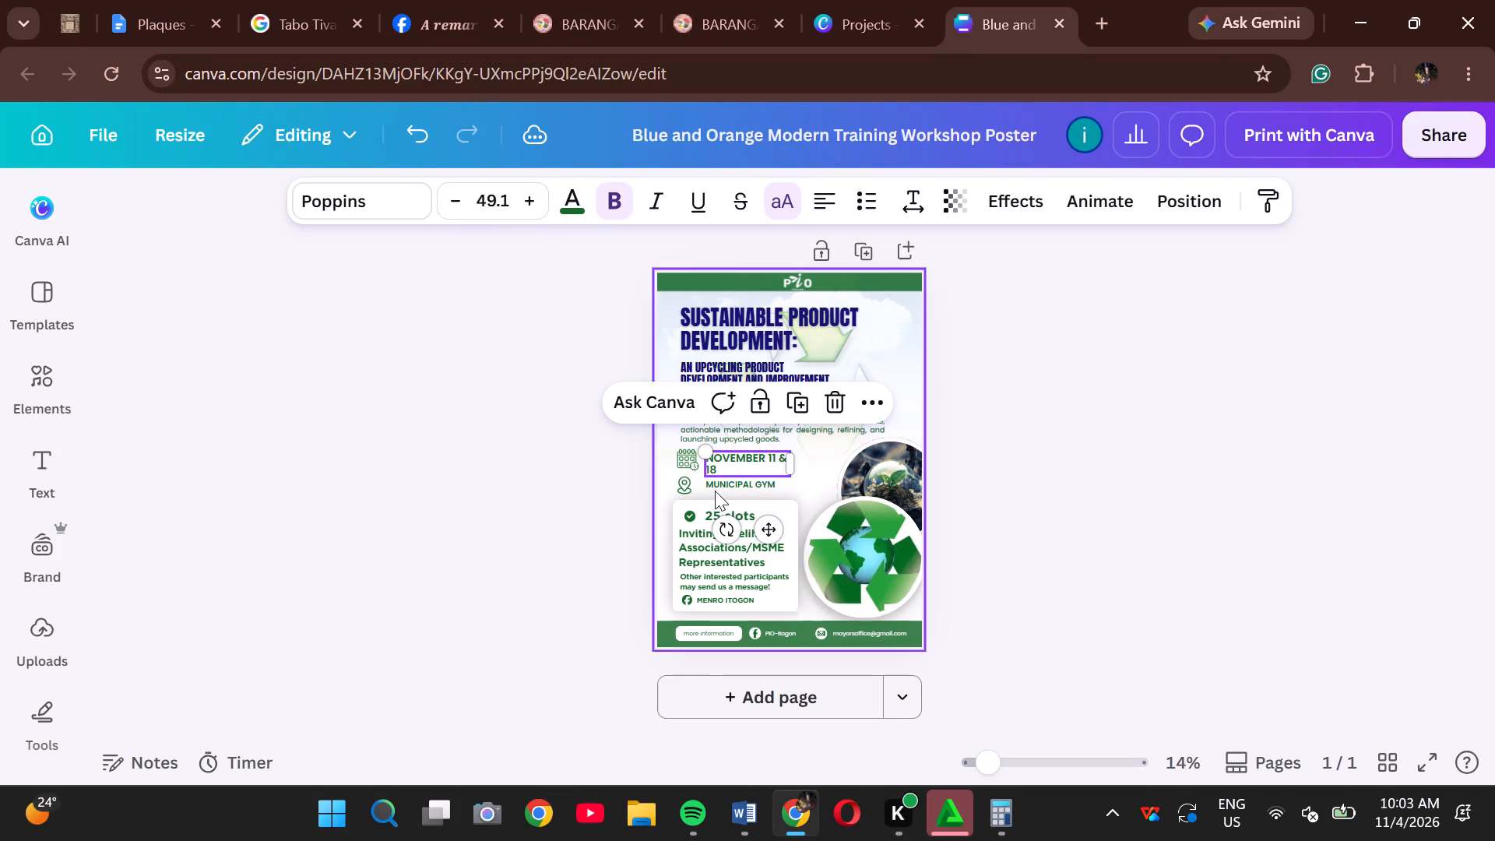
left_click_drag(793, 463, 835, 470)
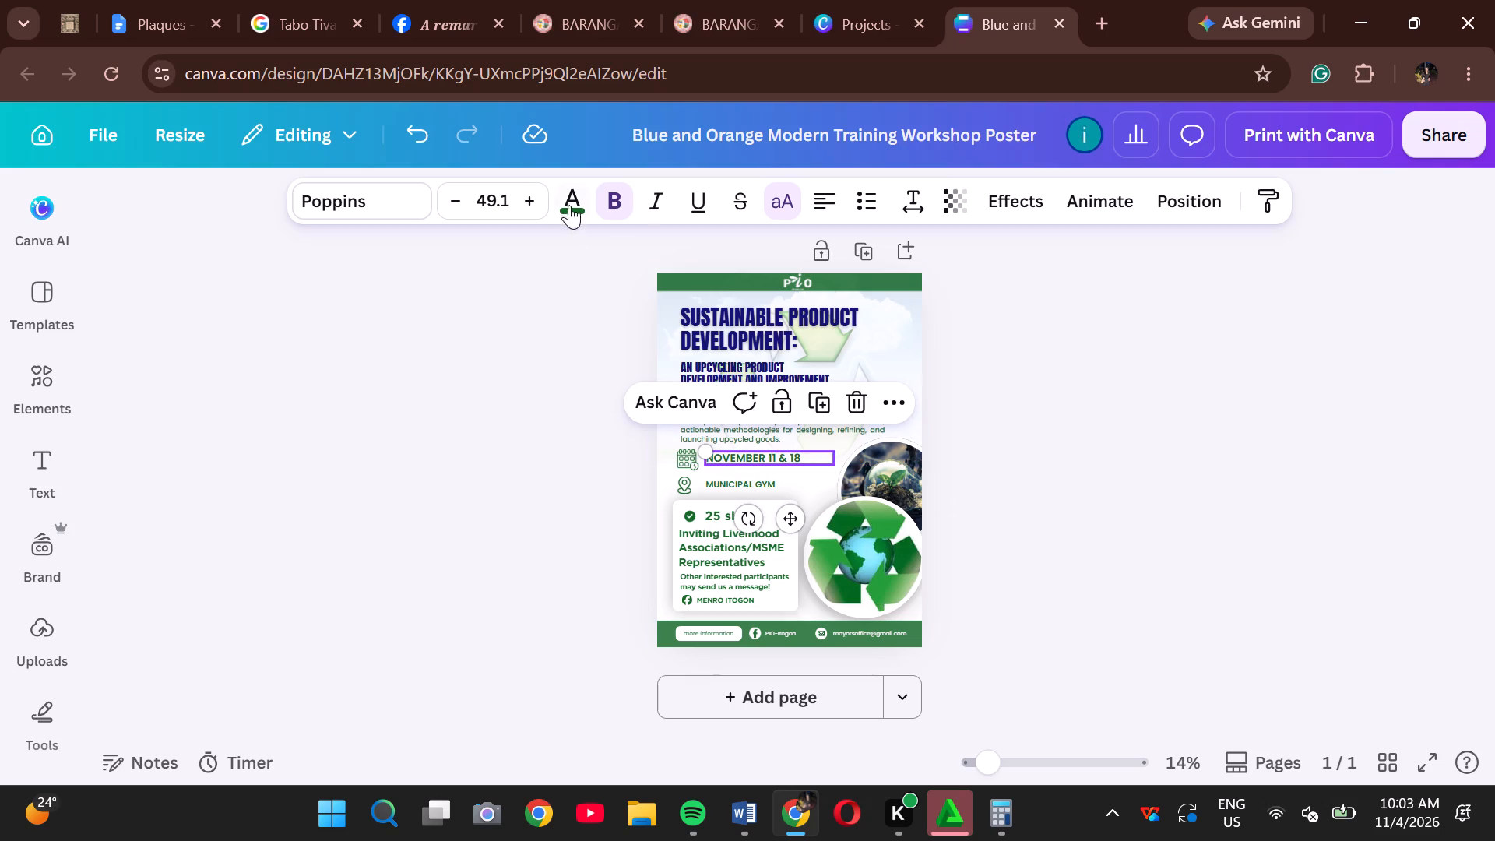
triple_click(535, 199)
left_click(533, 198)
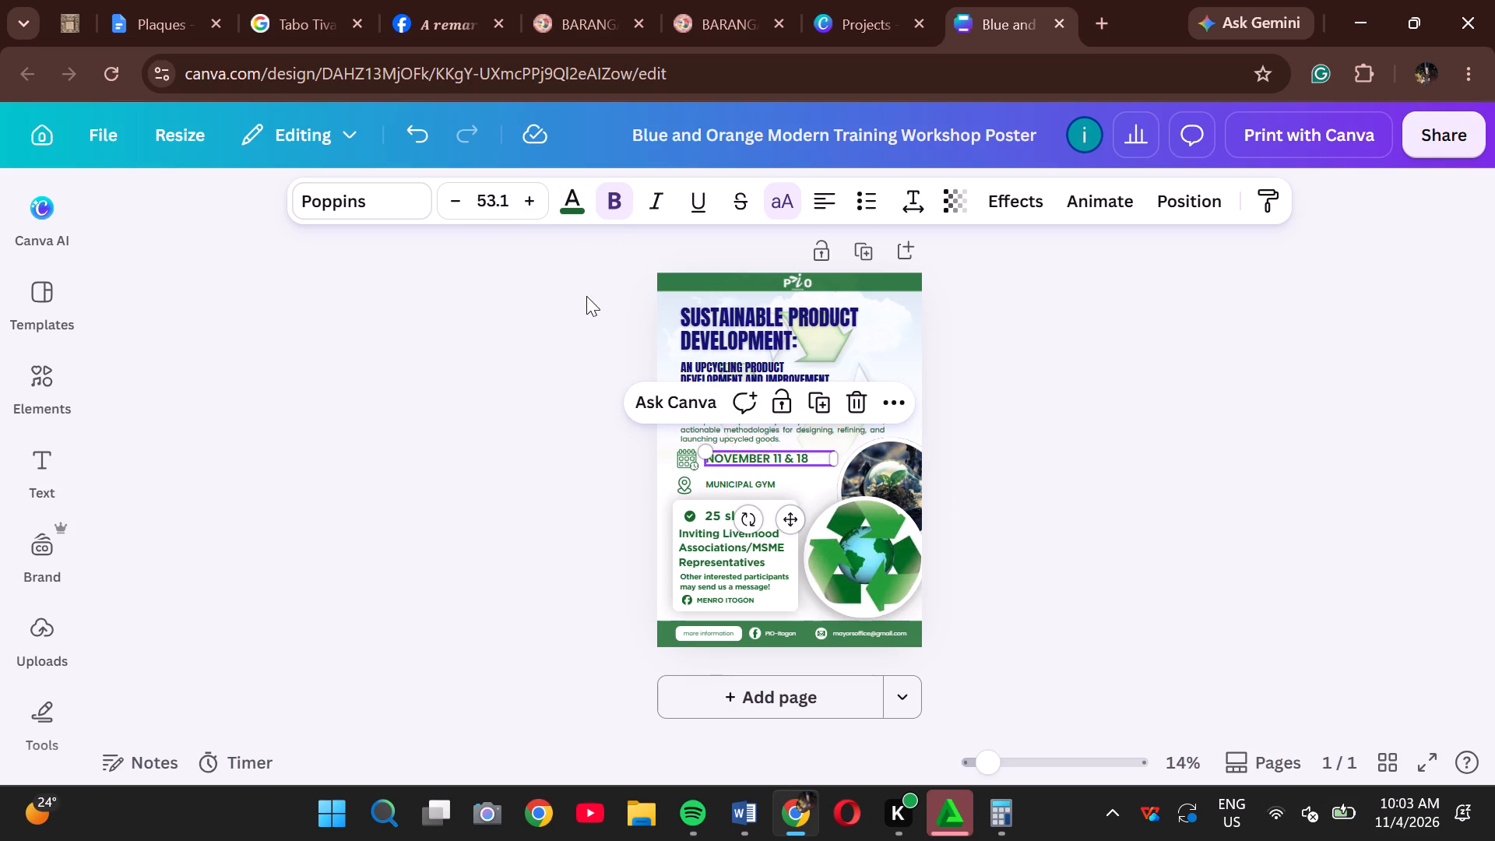
left_click(785, 522)
left_click(1011, 486)
Increase the font size of the "MUNICIPAL GYM" text to 50.1.
left_click(751, 487)
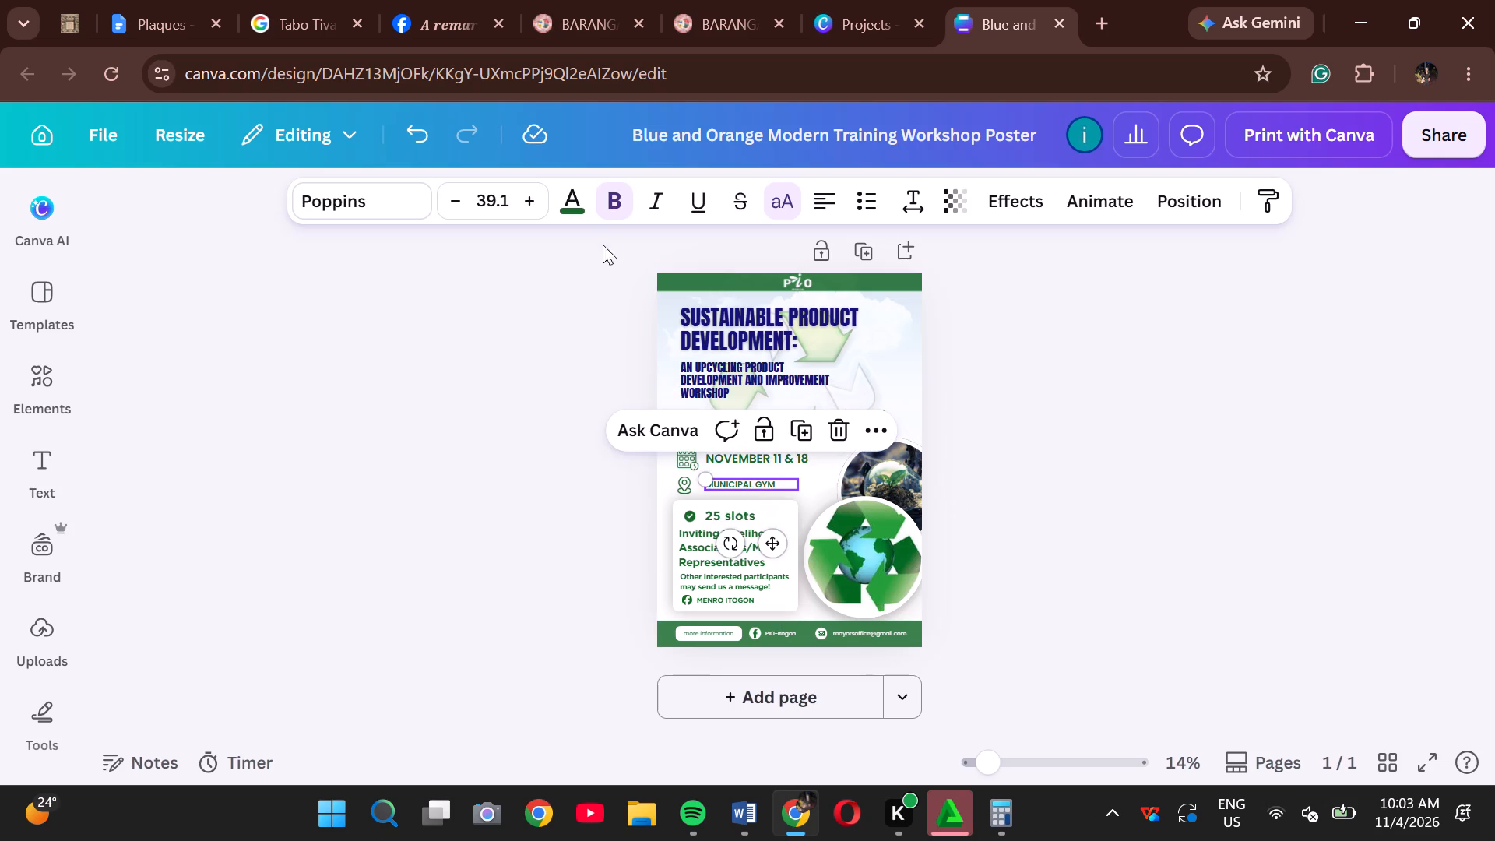
left_click(515, 203)
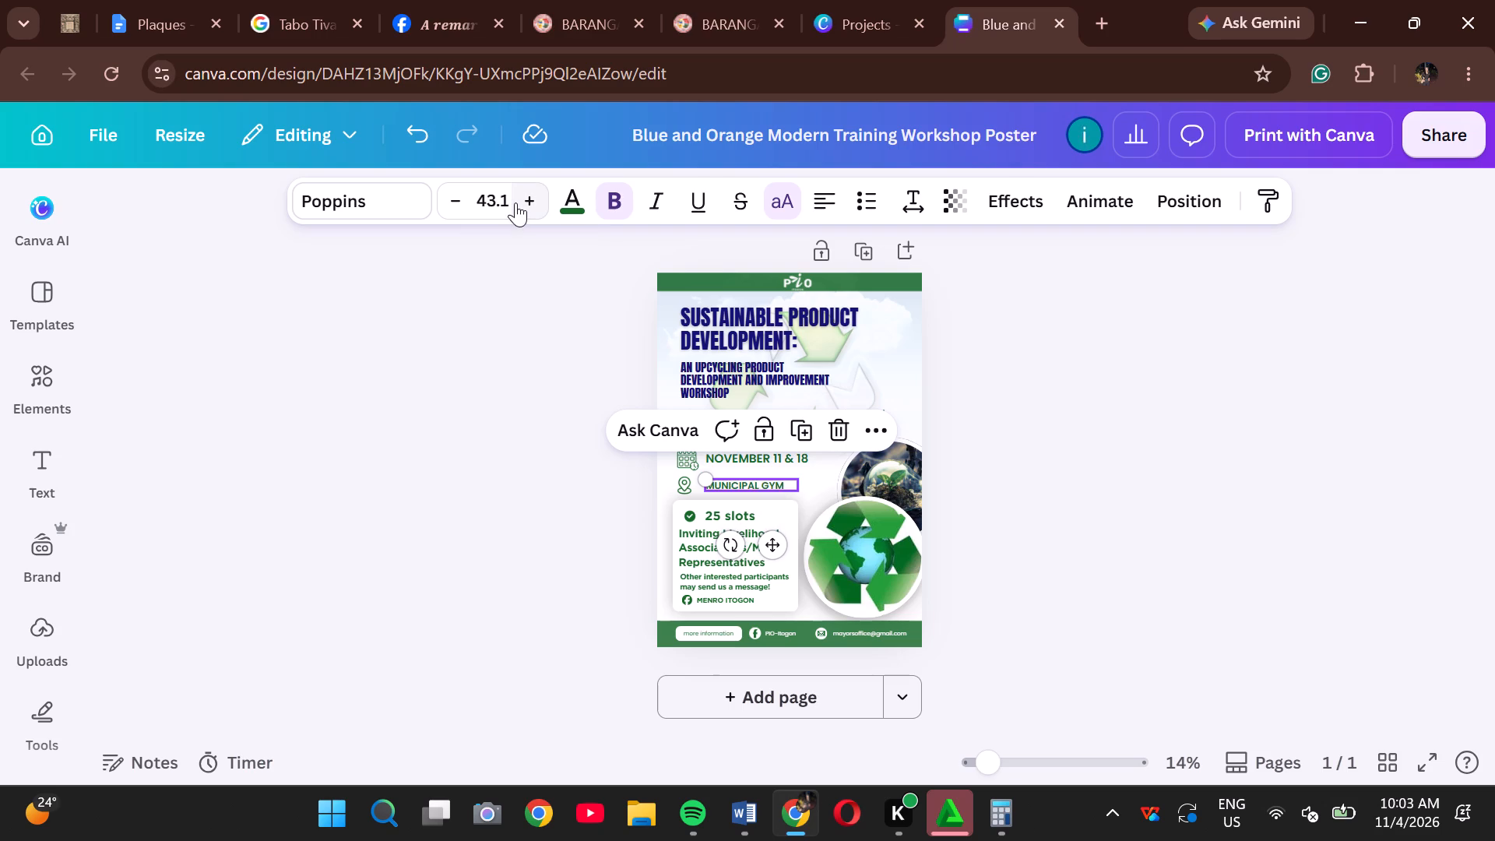
triple_click(515, 202)
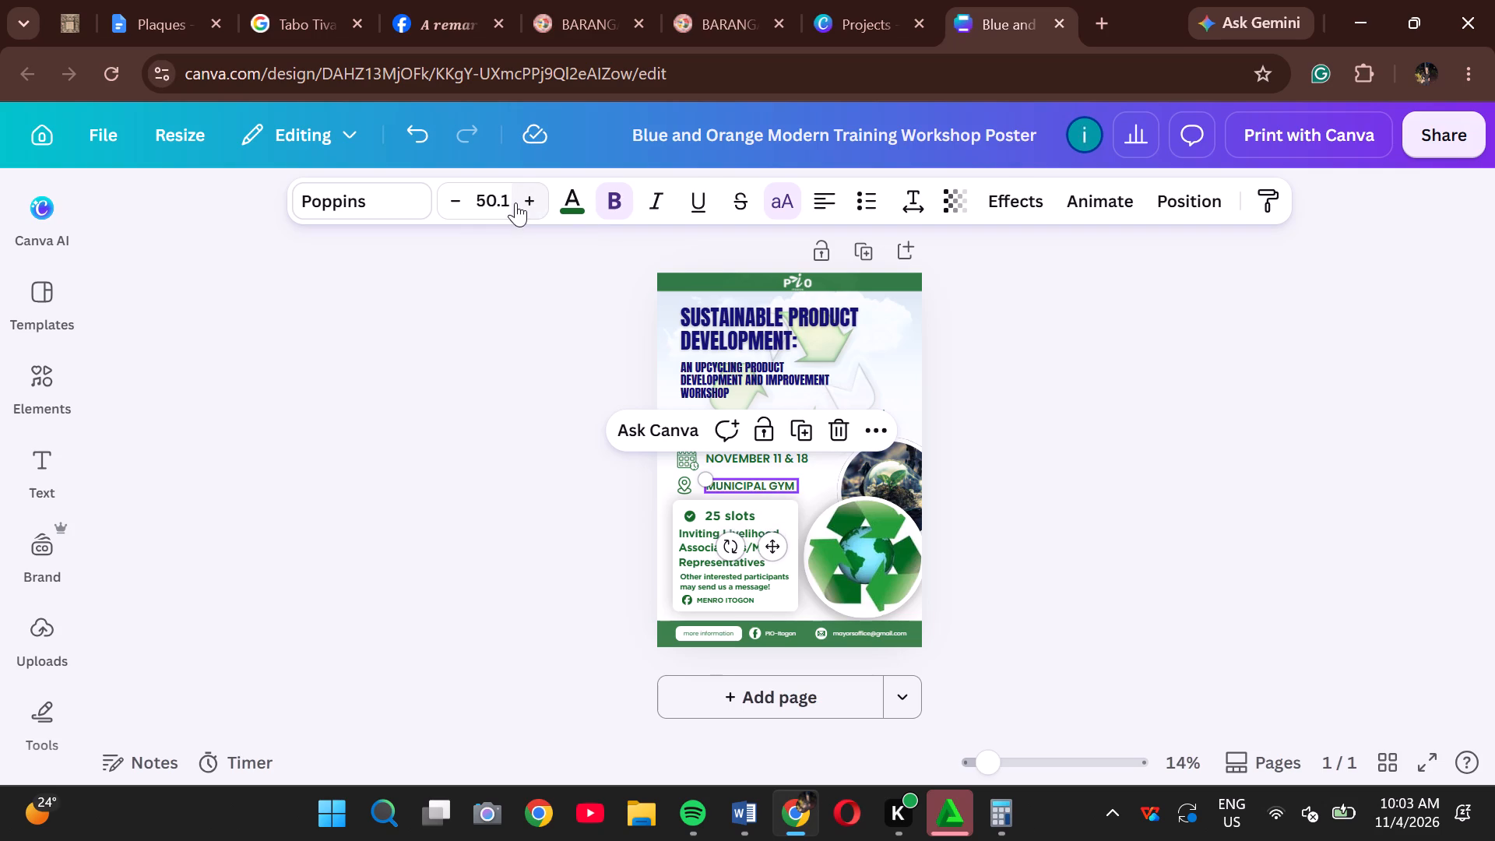
left_click(987, 410)
left_click(727, 491)
left_click(1051, 488)
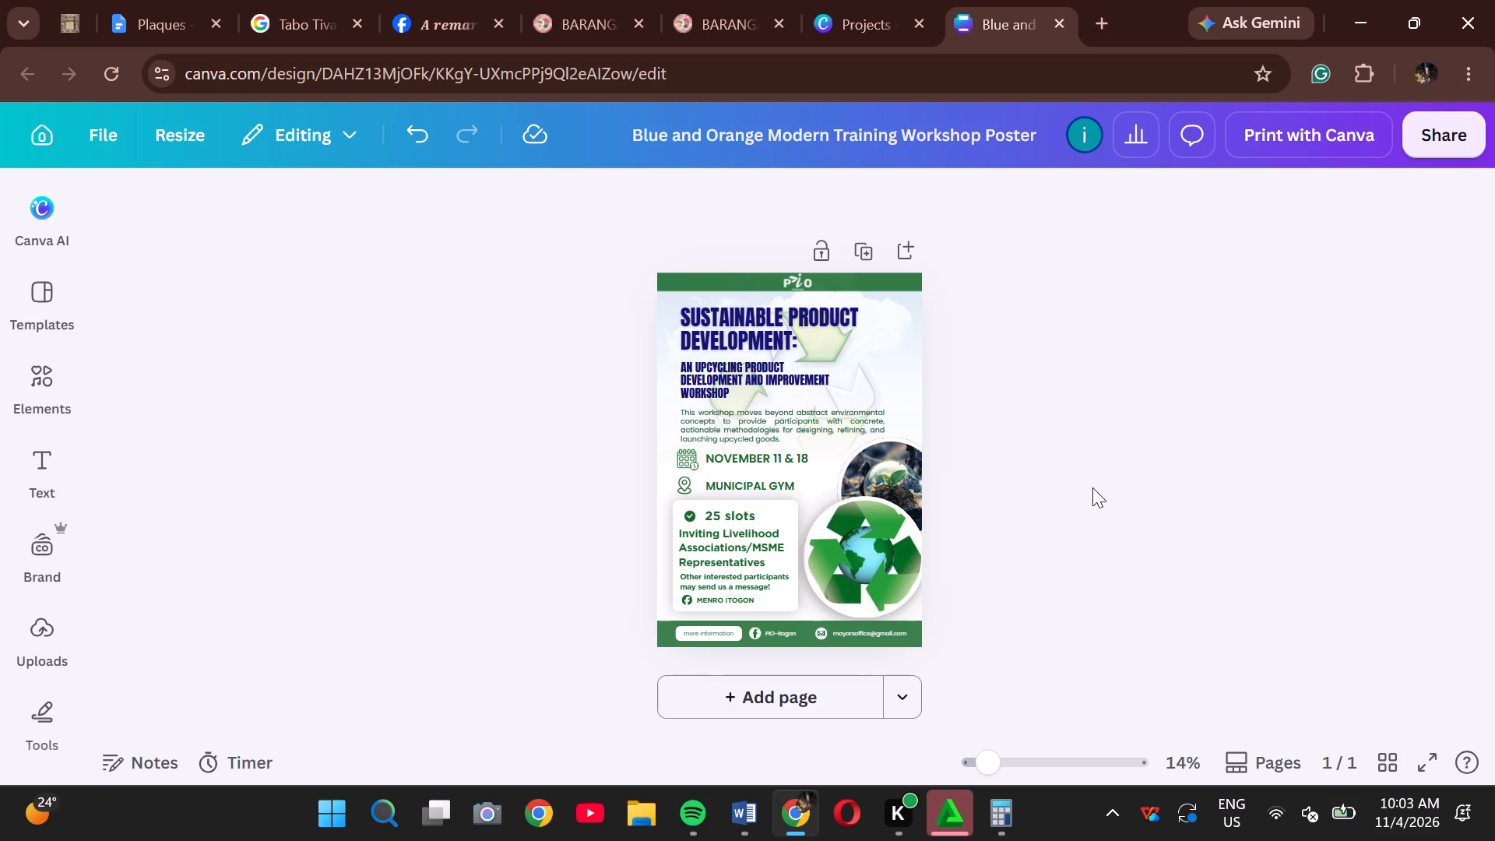
Shift the "MUNICIPAL GYM" text slightly up and to the right, away from its location icon.
left_click(761, 480)
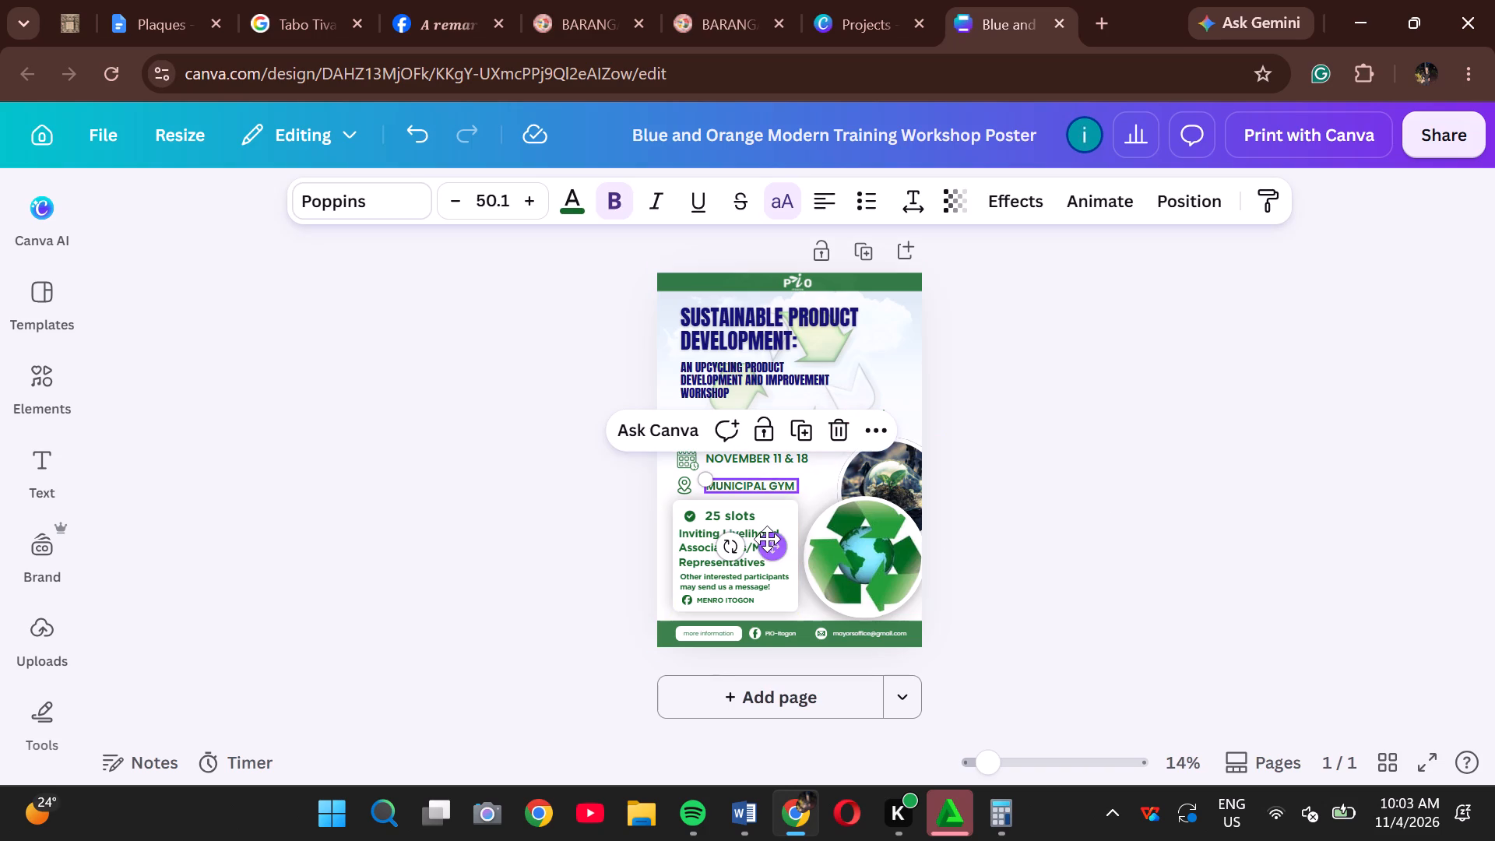
left_click(767, 539)
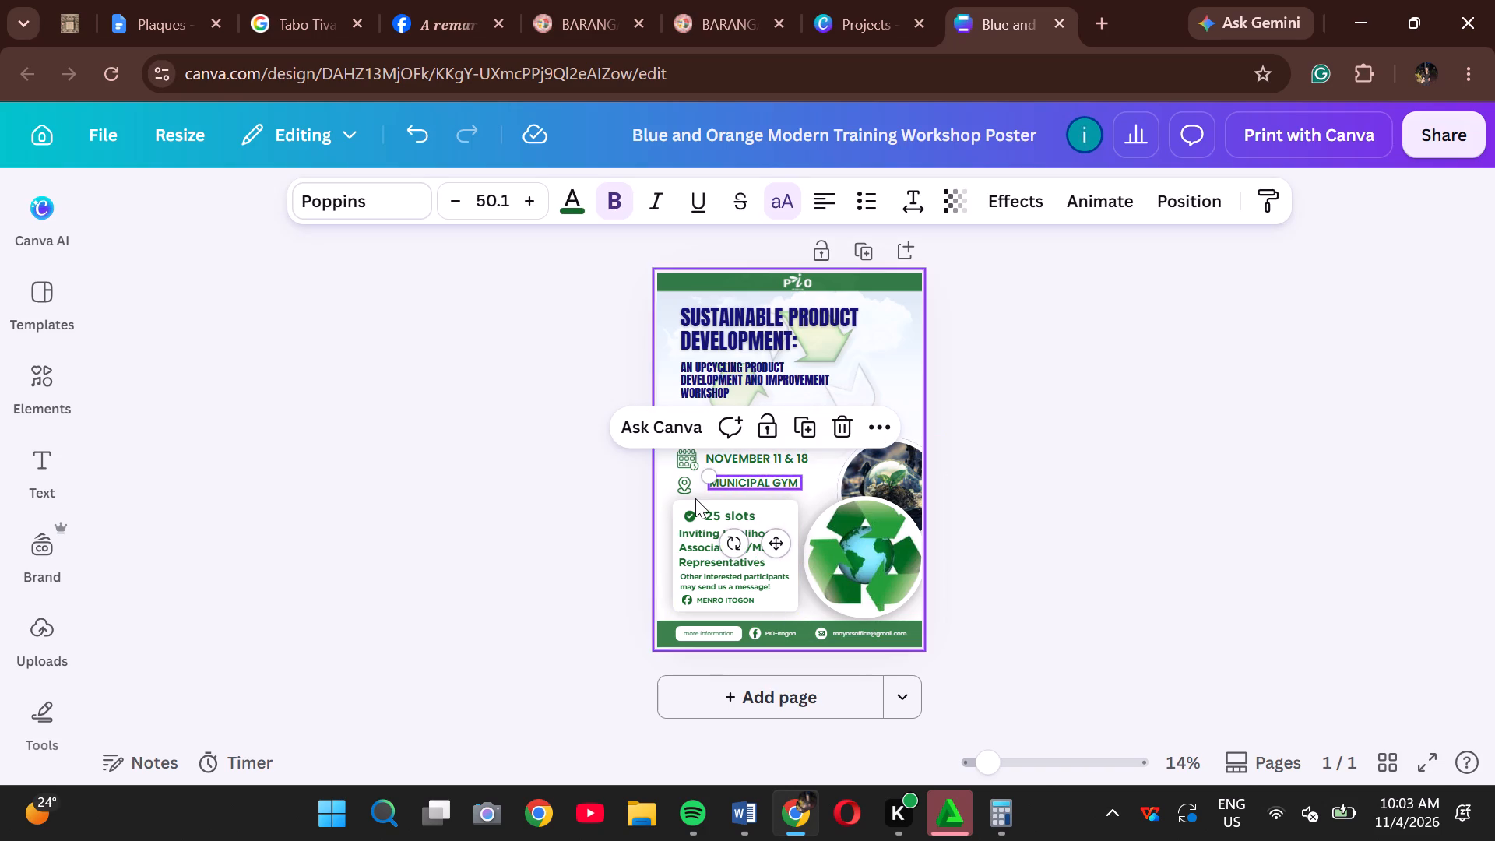
left_click(1036, 477)
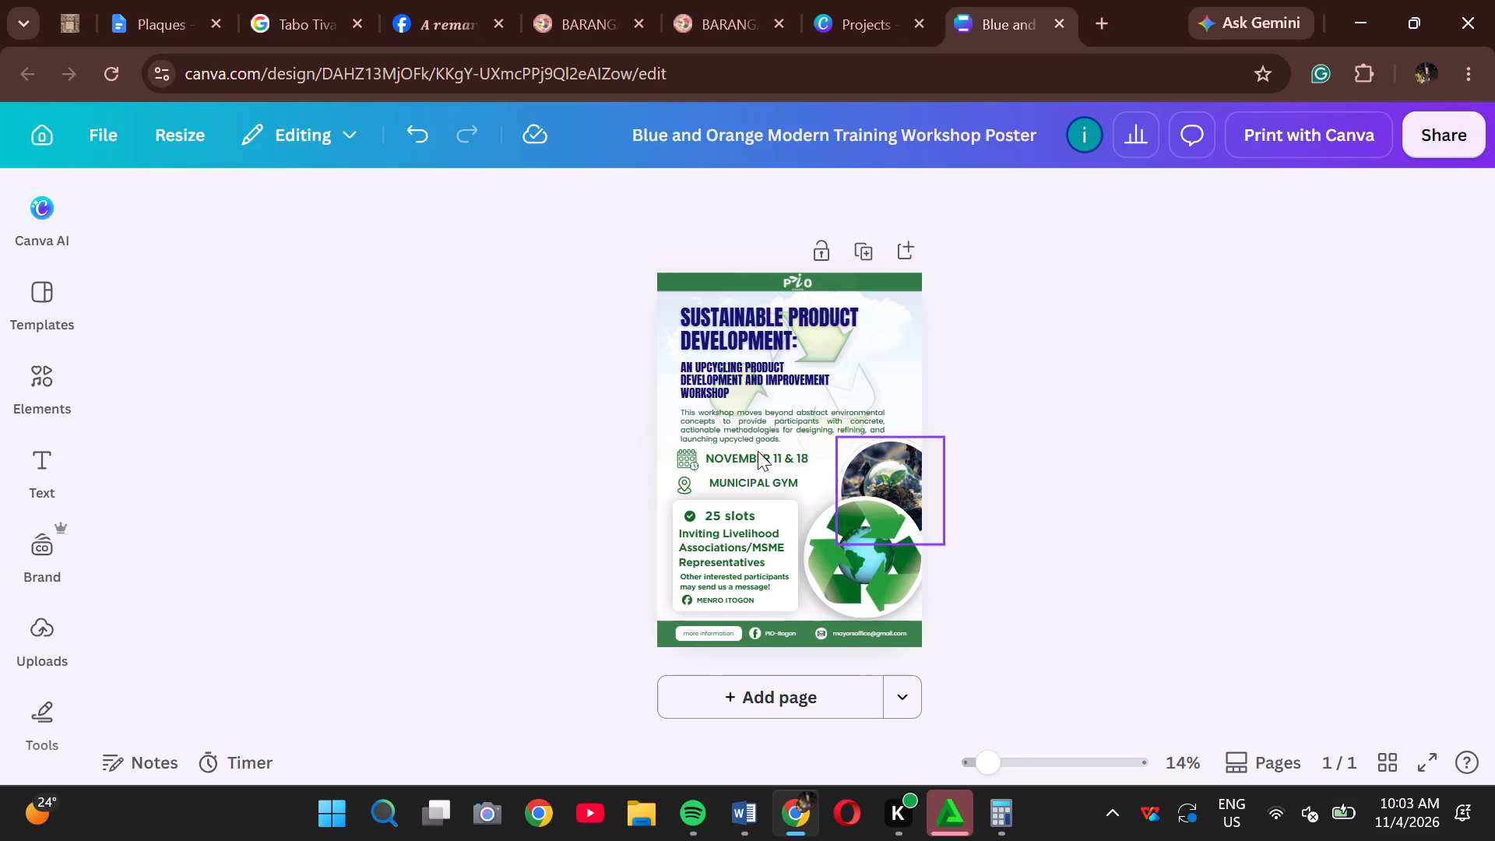
Enlarge the location pin icon slightly and align it beneath the calendar icon, level with the "MUNICIPAL GYM" text.
left_click(681, 480)
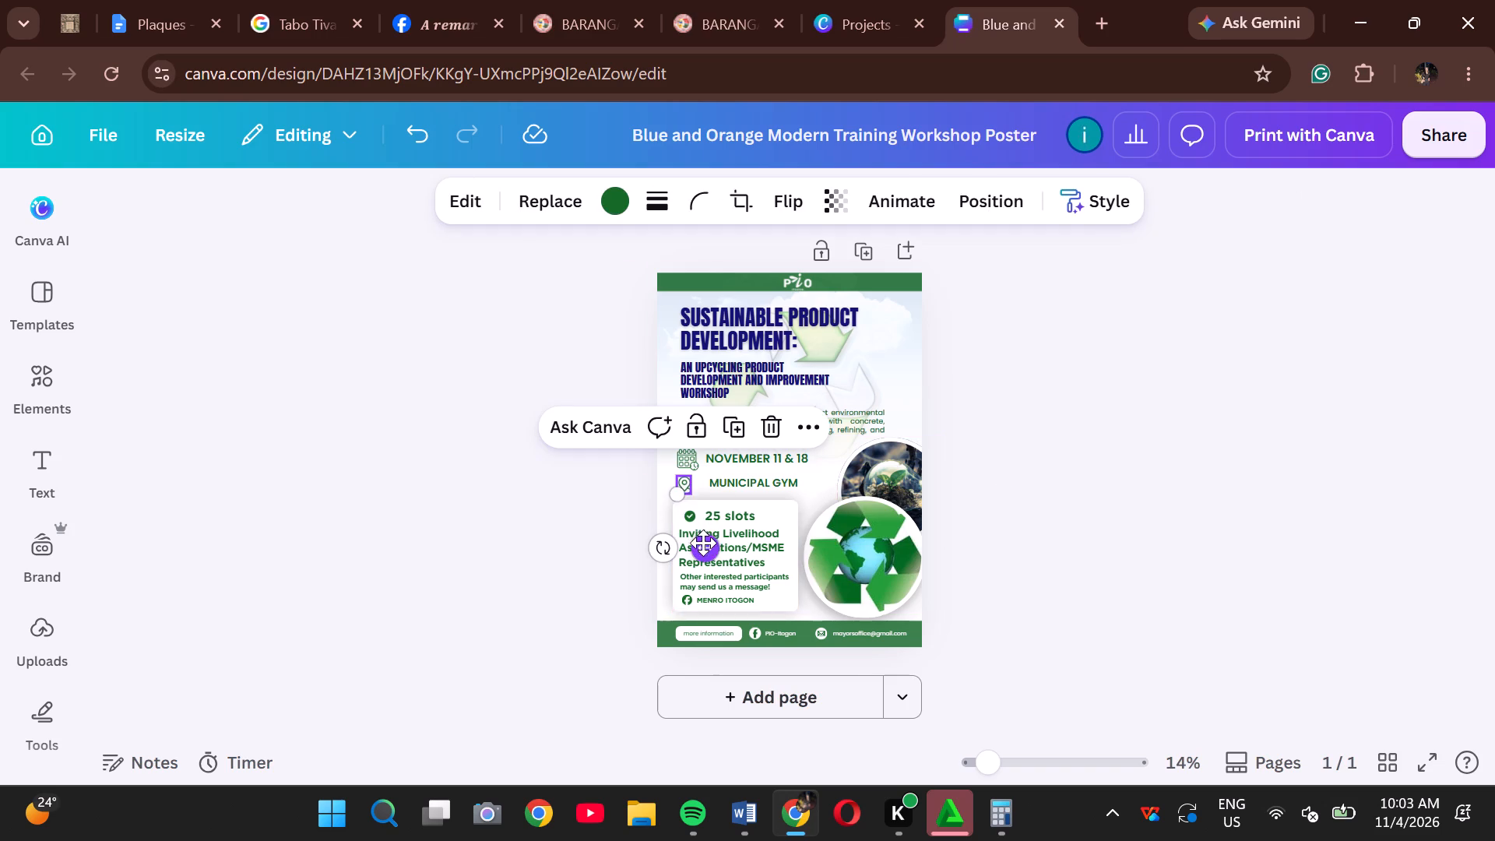
left_click(677, 491)
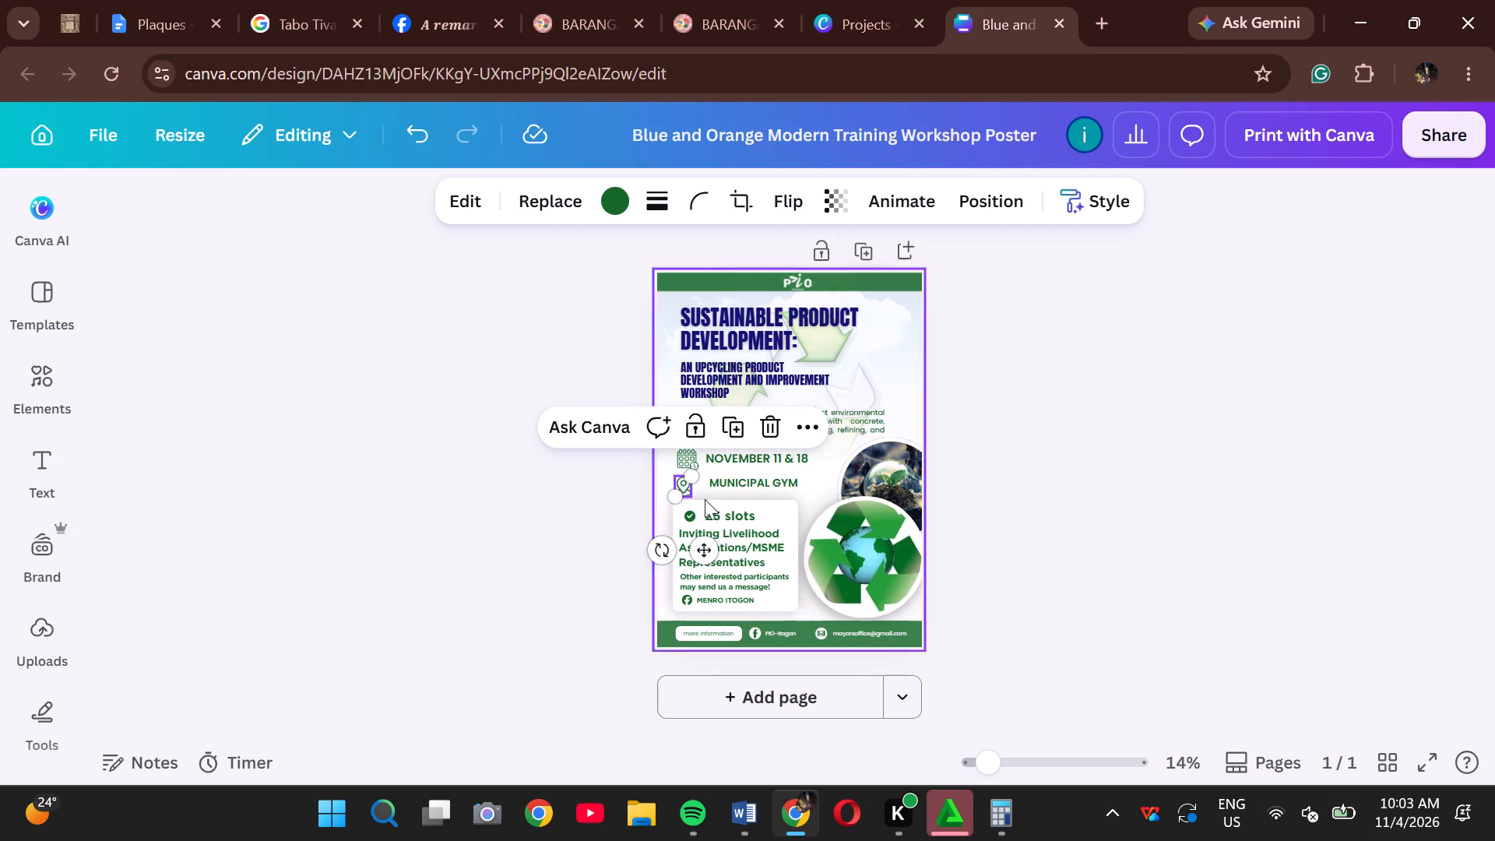
left_click(696, 550)
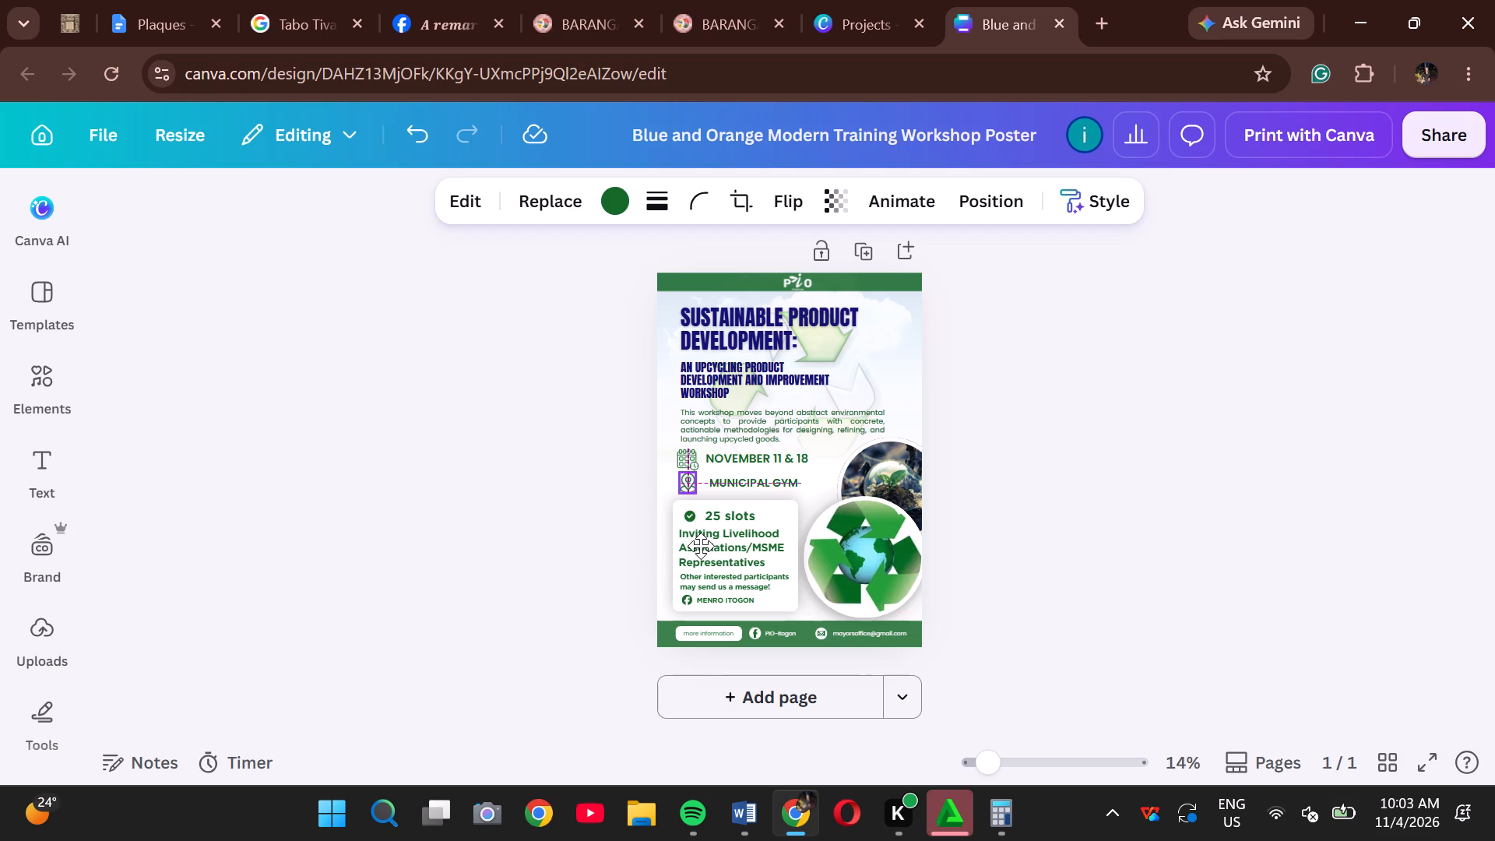
left_click(1033, 494)
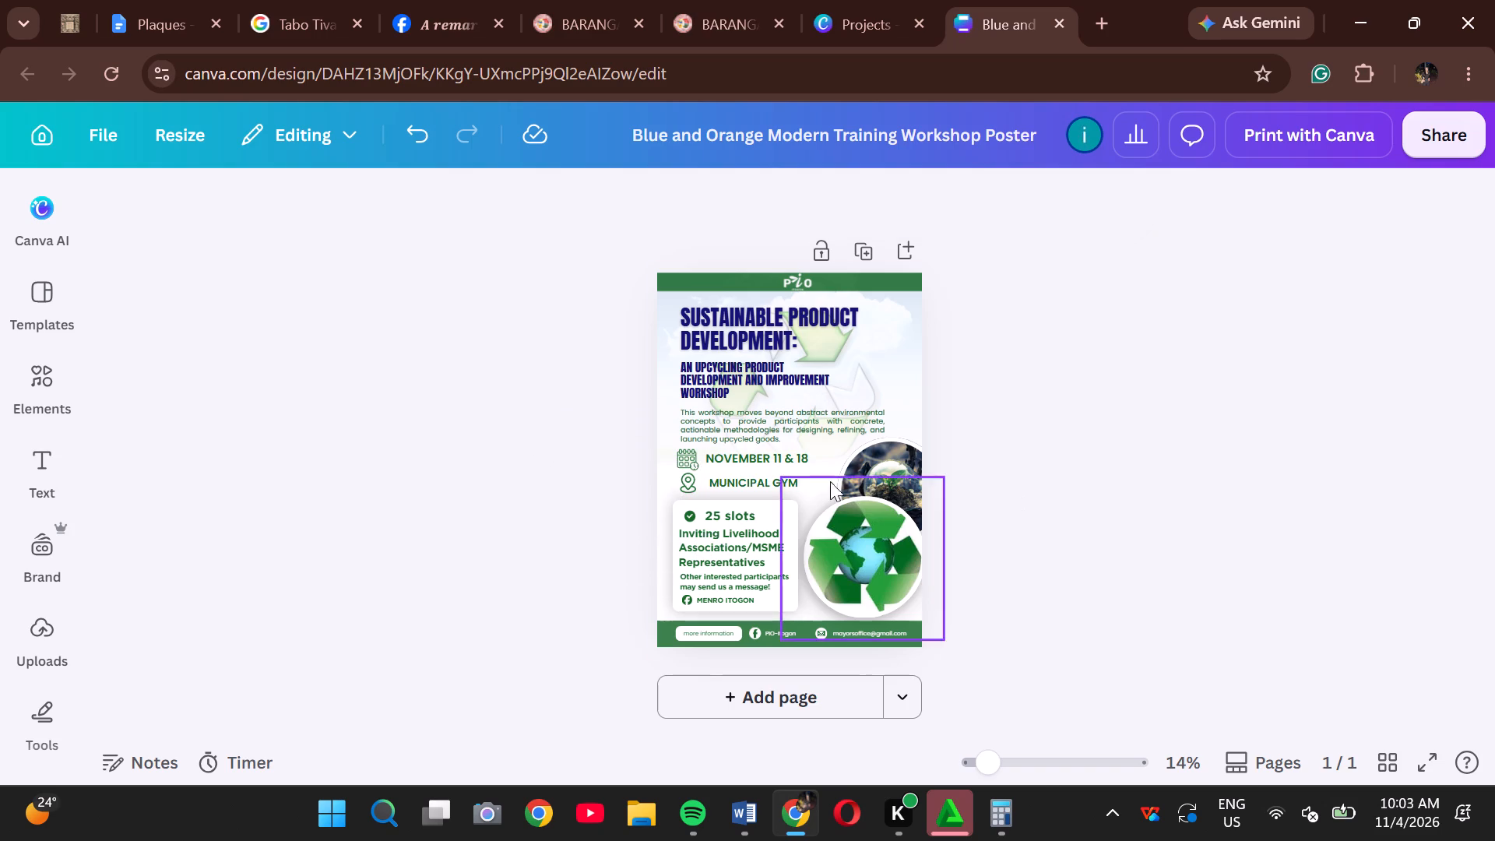
left_click(698, 486)
left_click(688, 485)
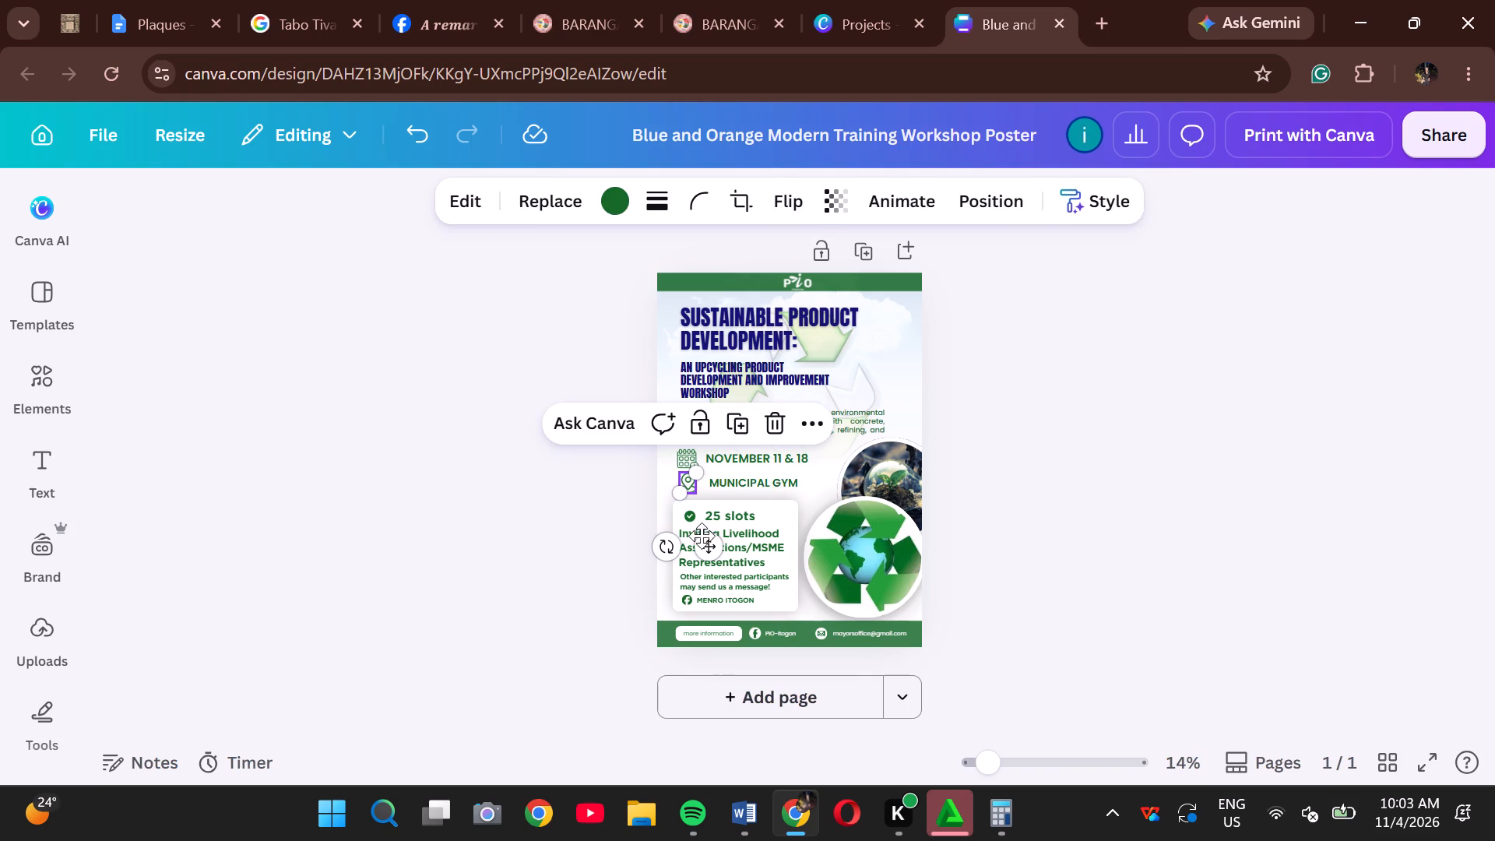
left_click(702, 538)
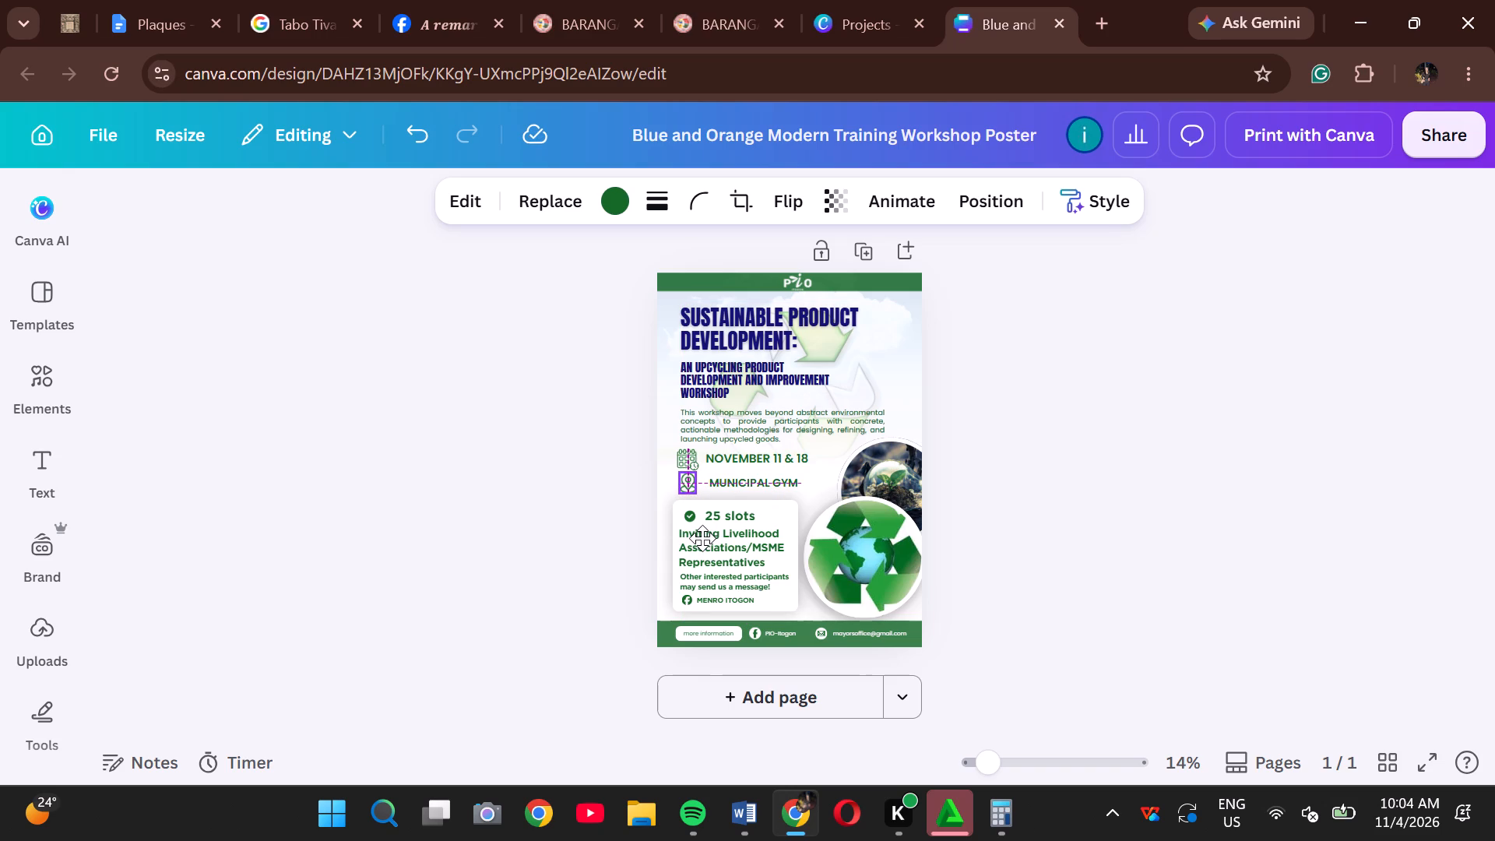
left_click(1005, 498)
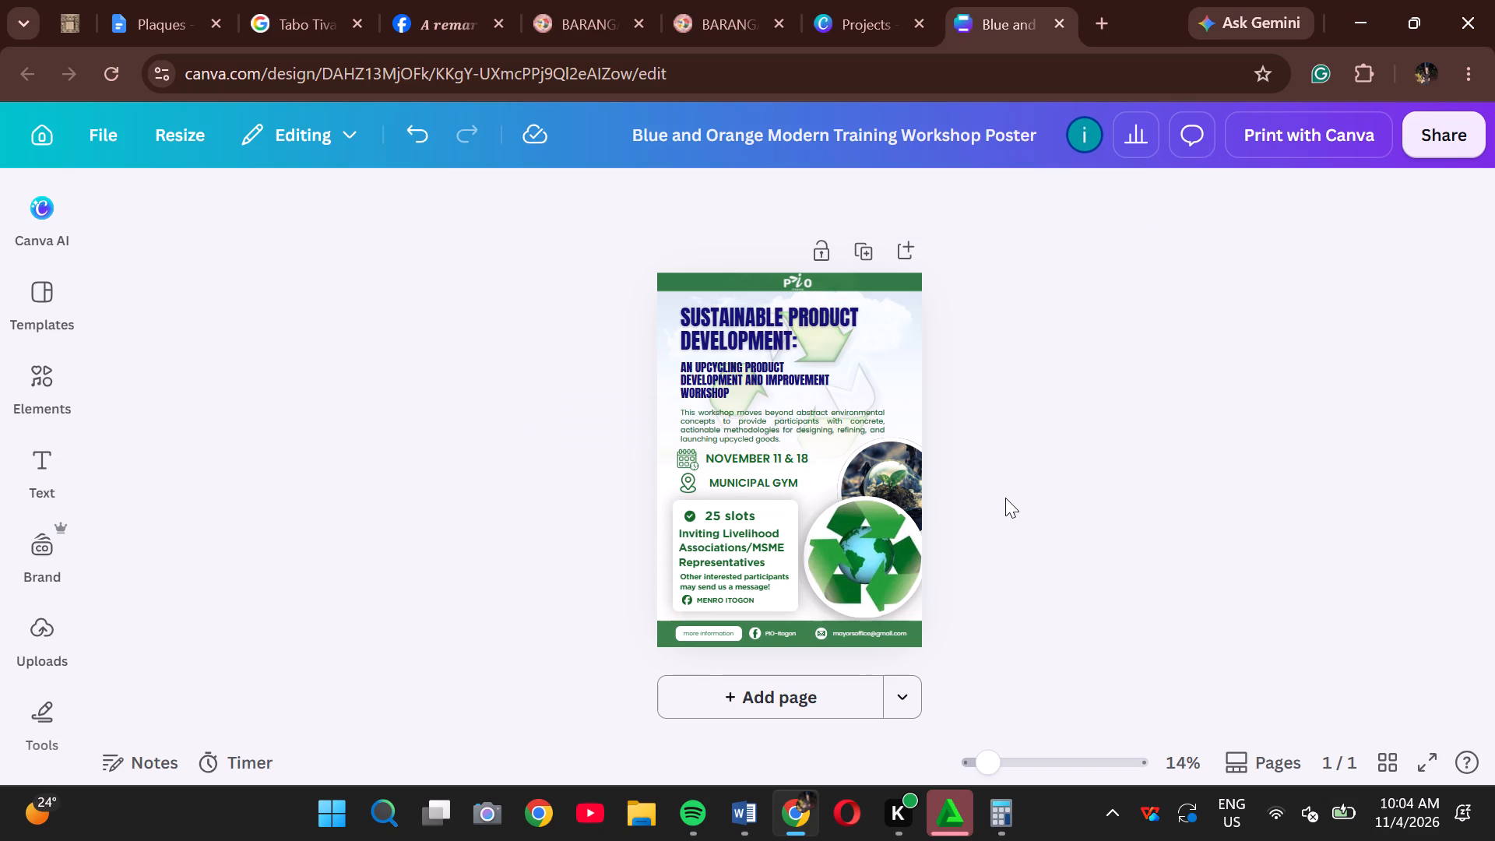
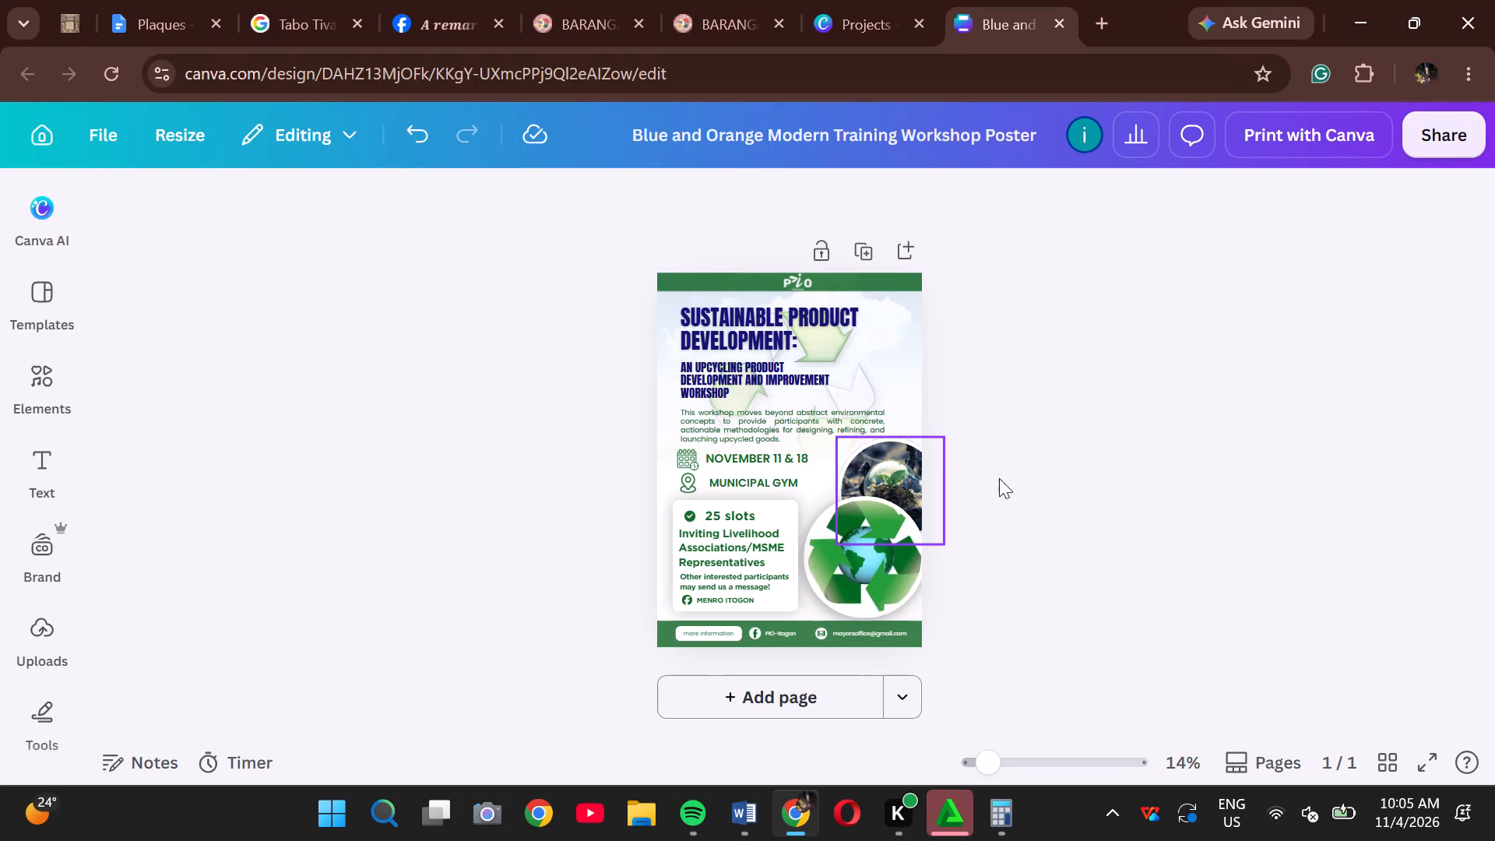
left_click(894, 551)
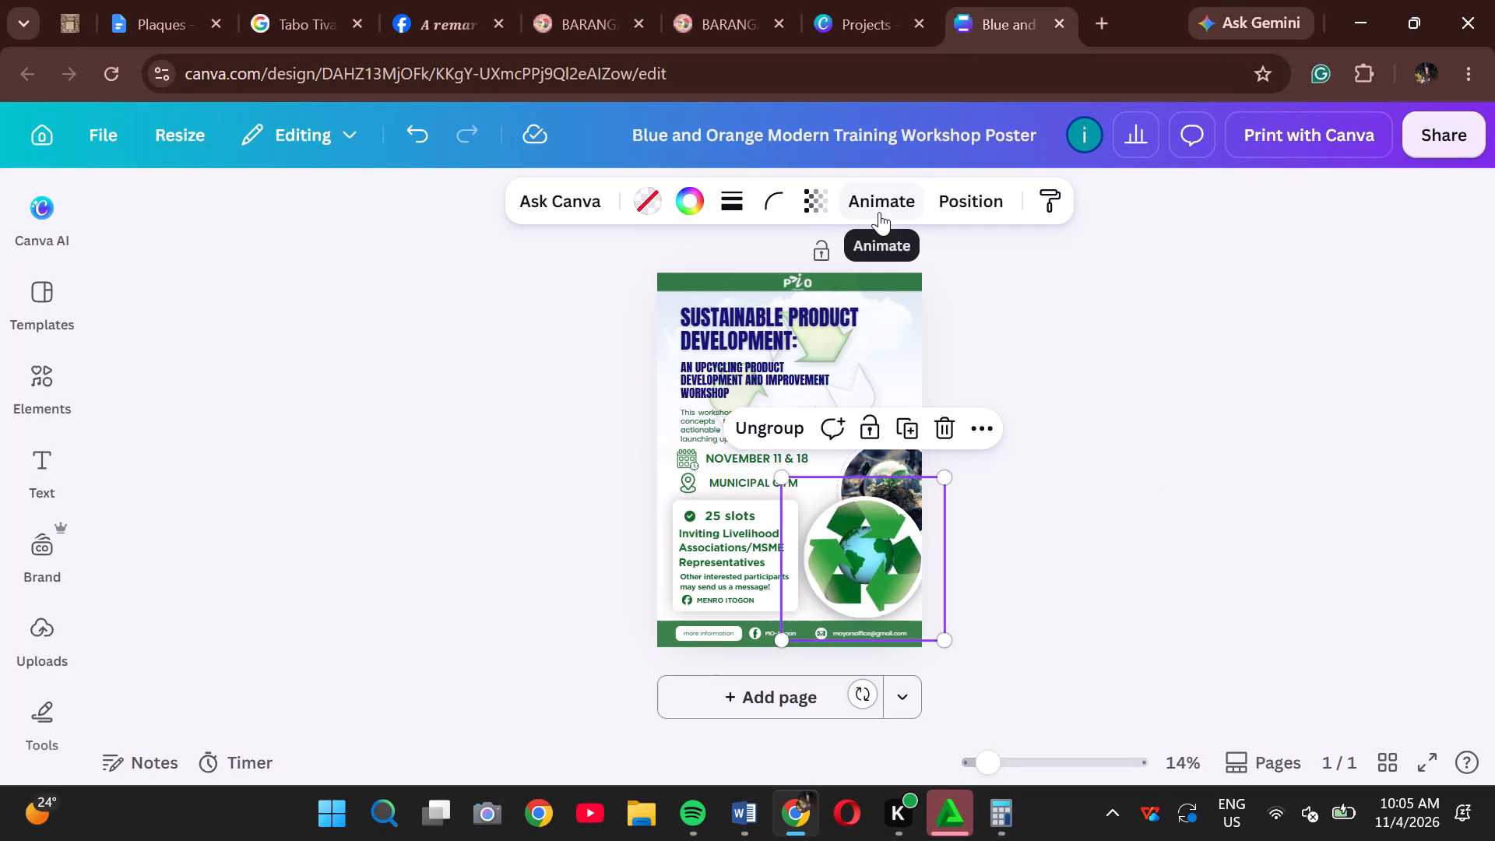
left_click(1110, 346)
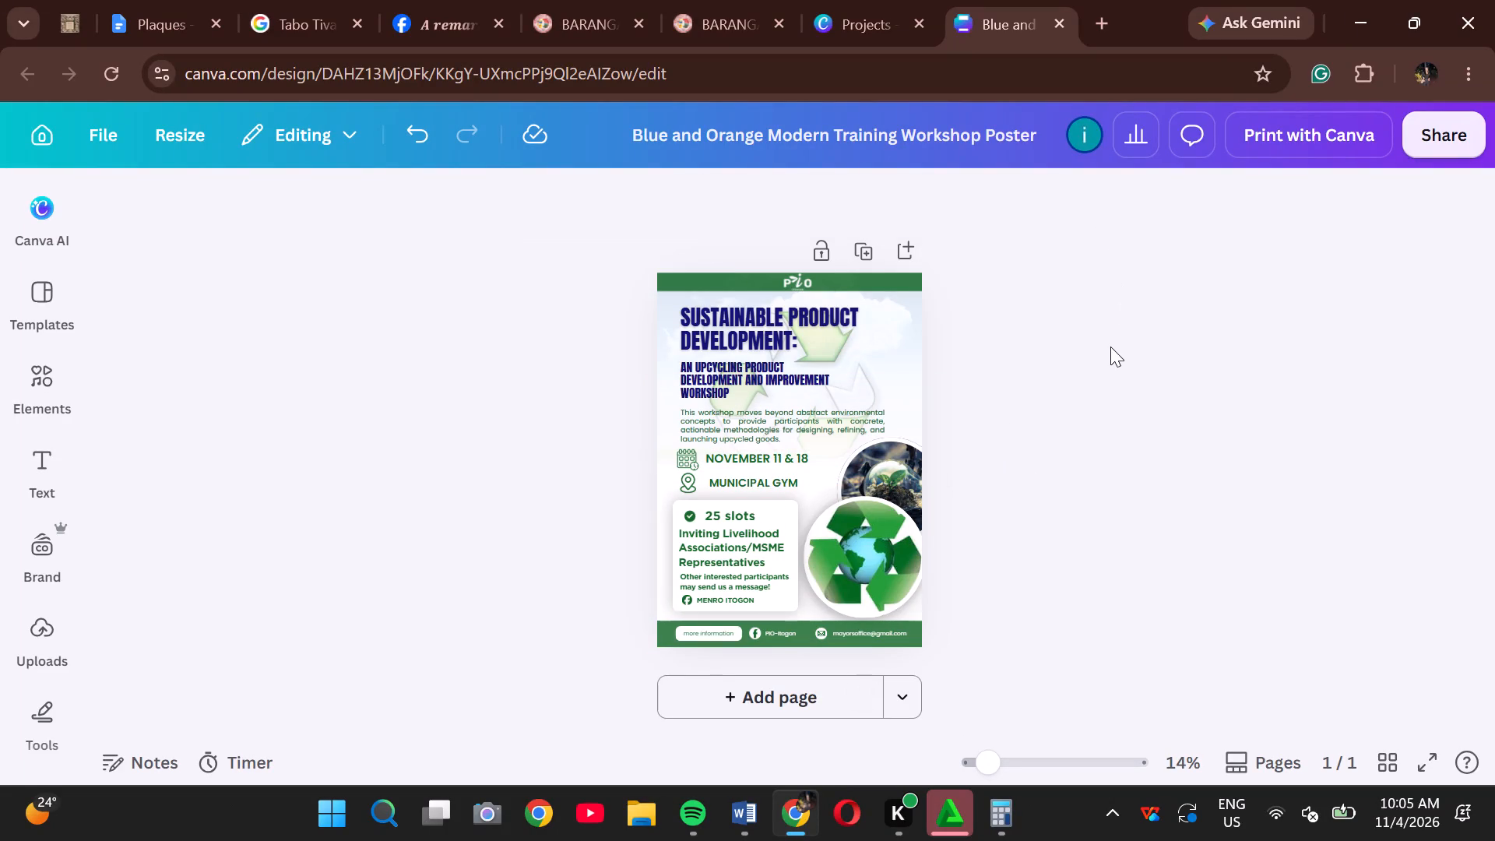
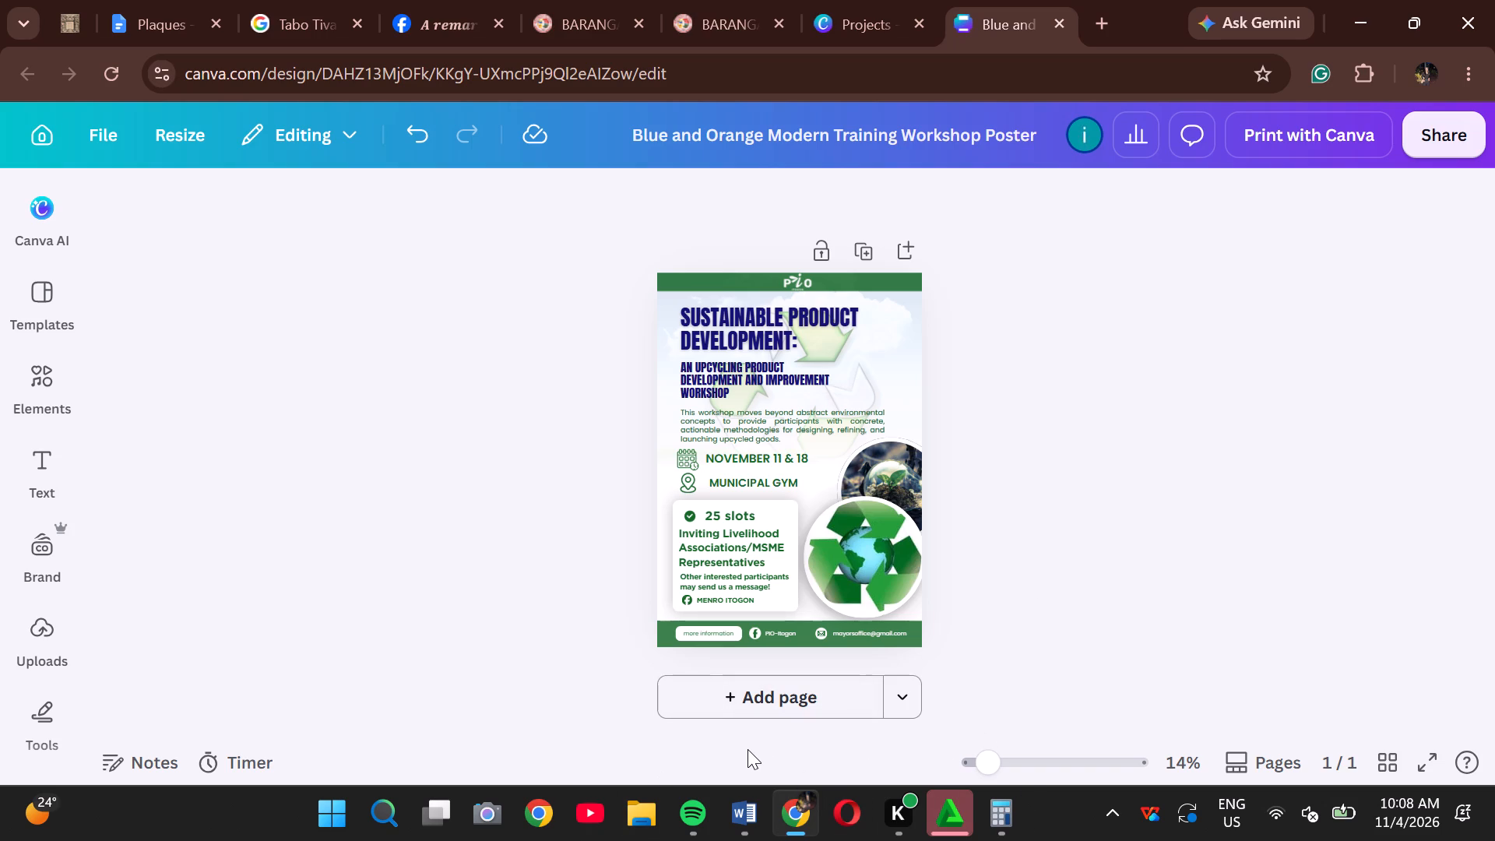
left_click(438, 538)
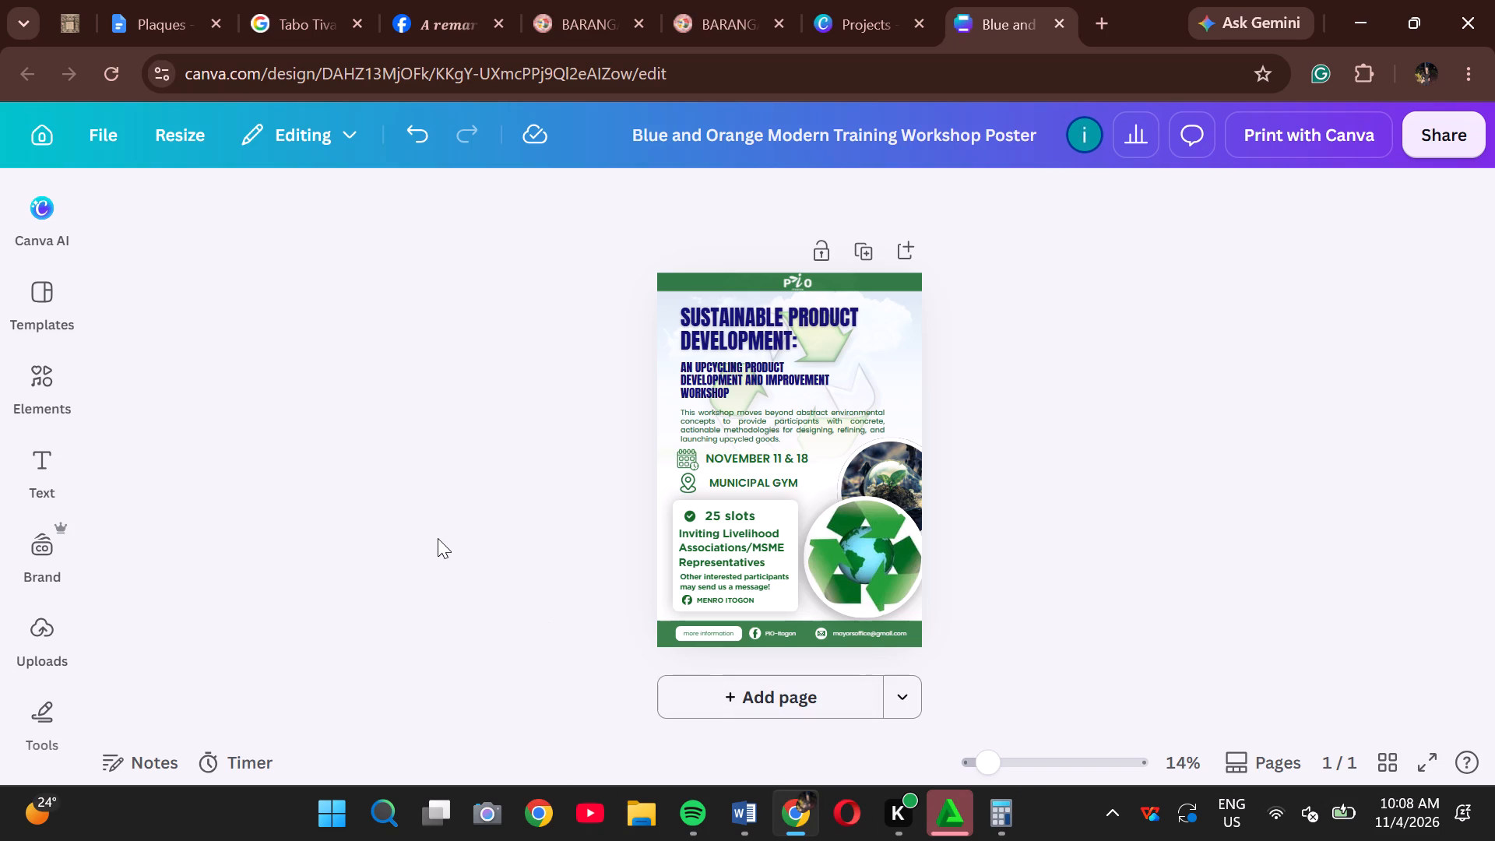
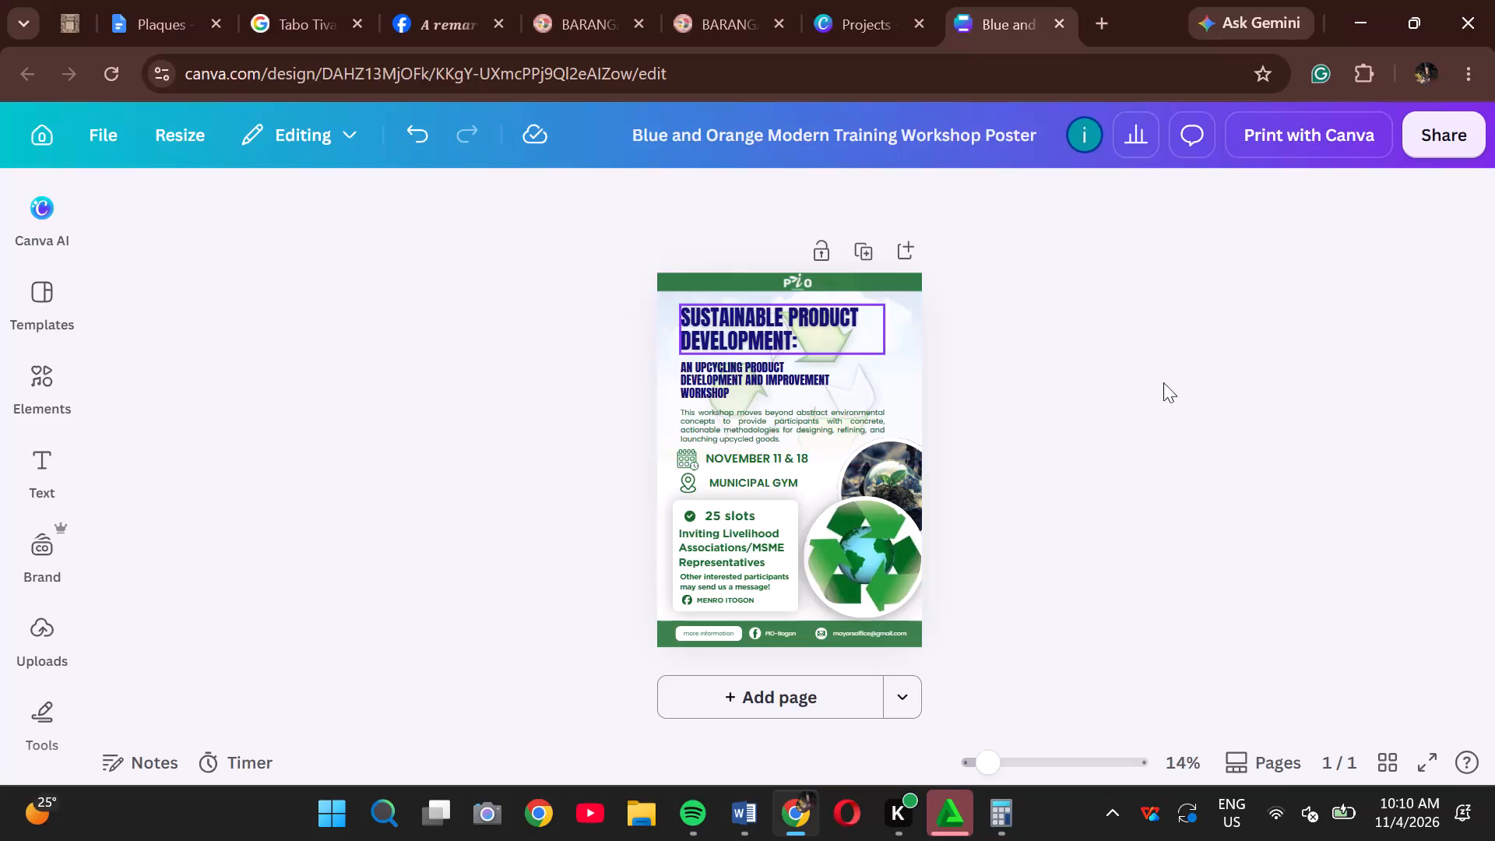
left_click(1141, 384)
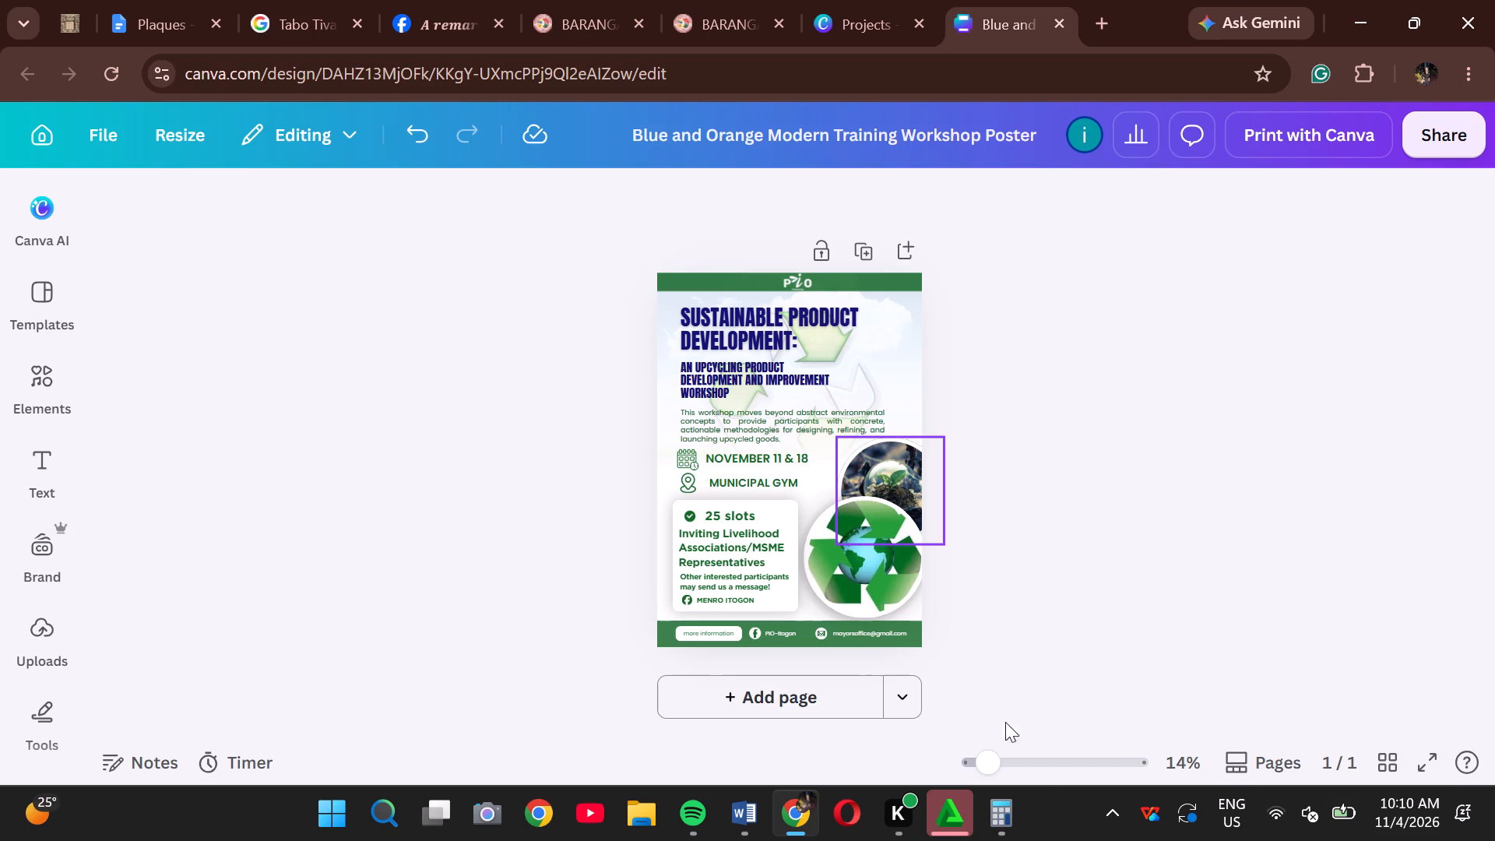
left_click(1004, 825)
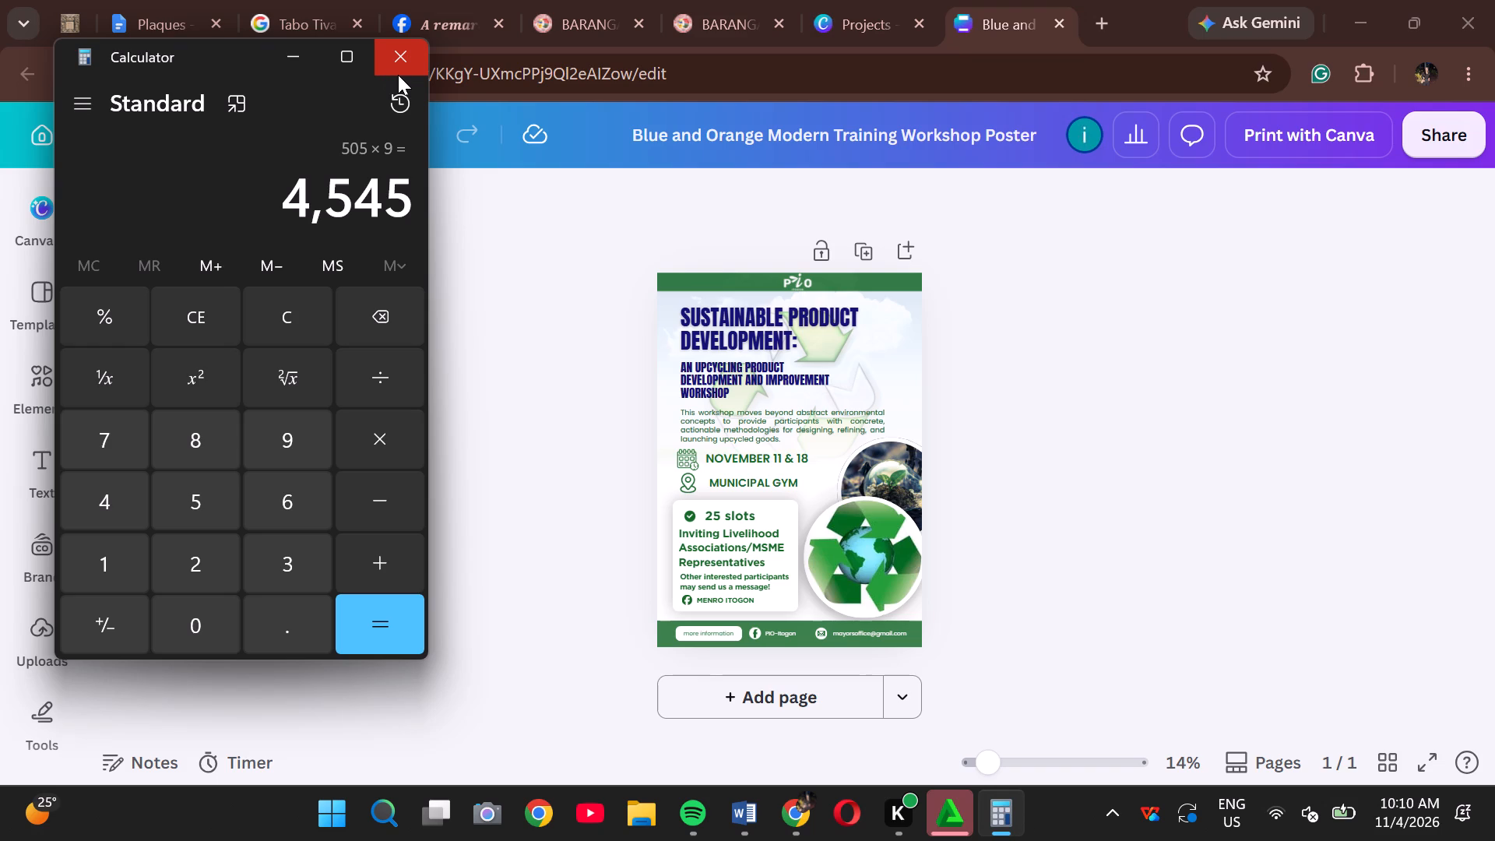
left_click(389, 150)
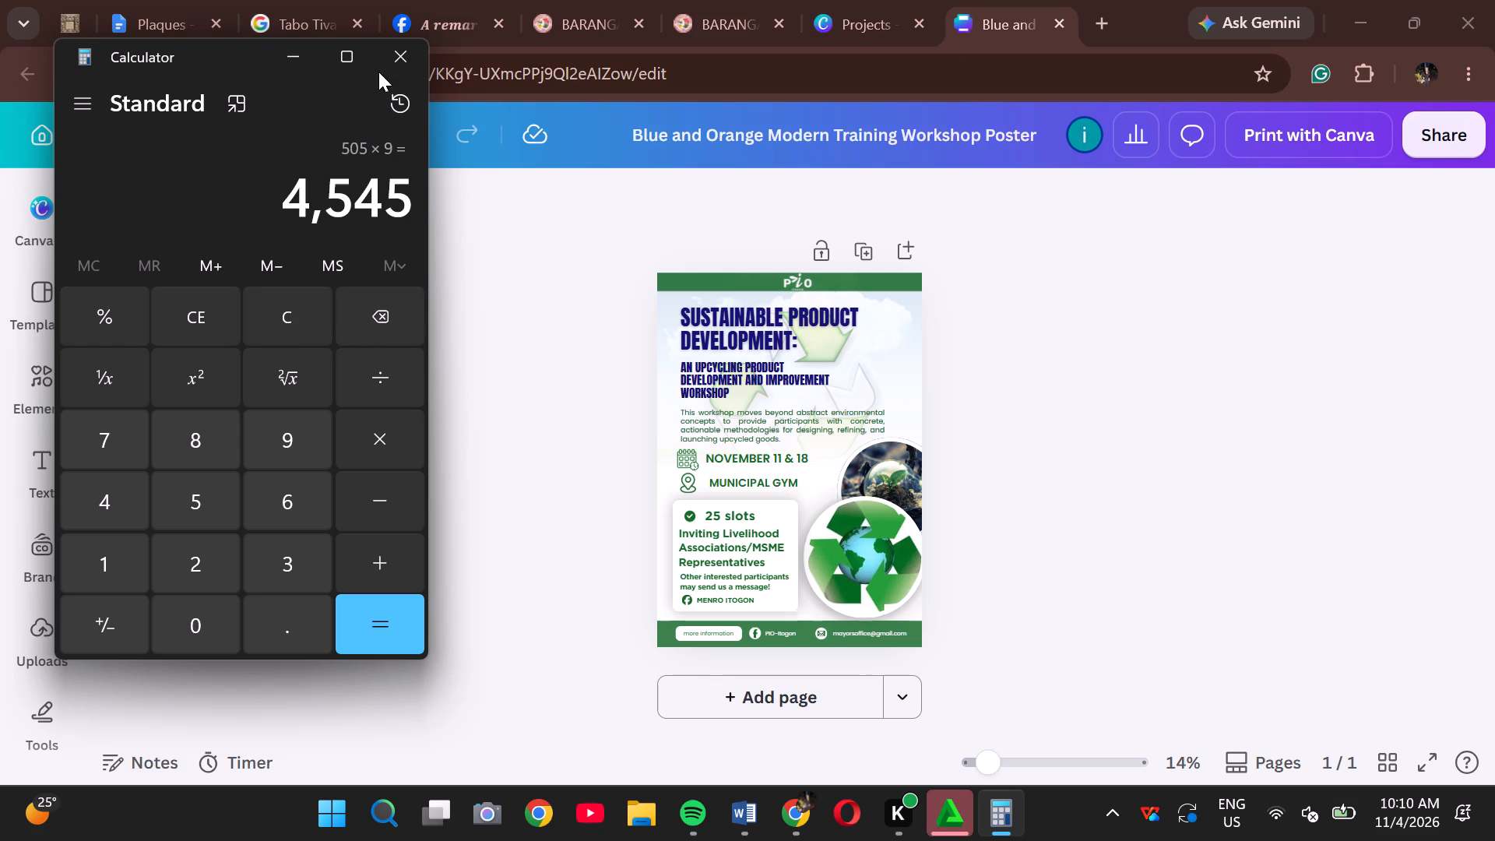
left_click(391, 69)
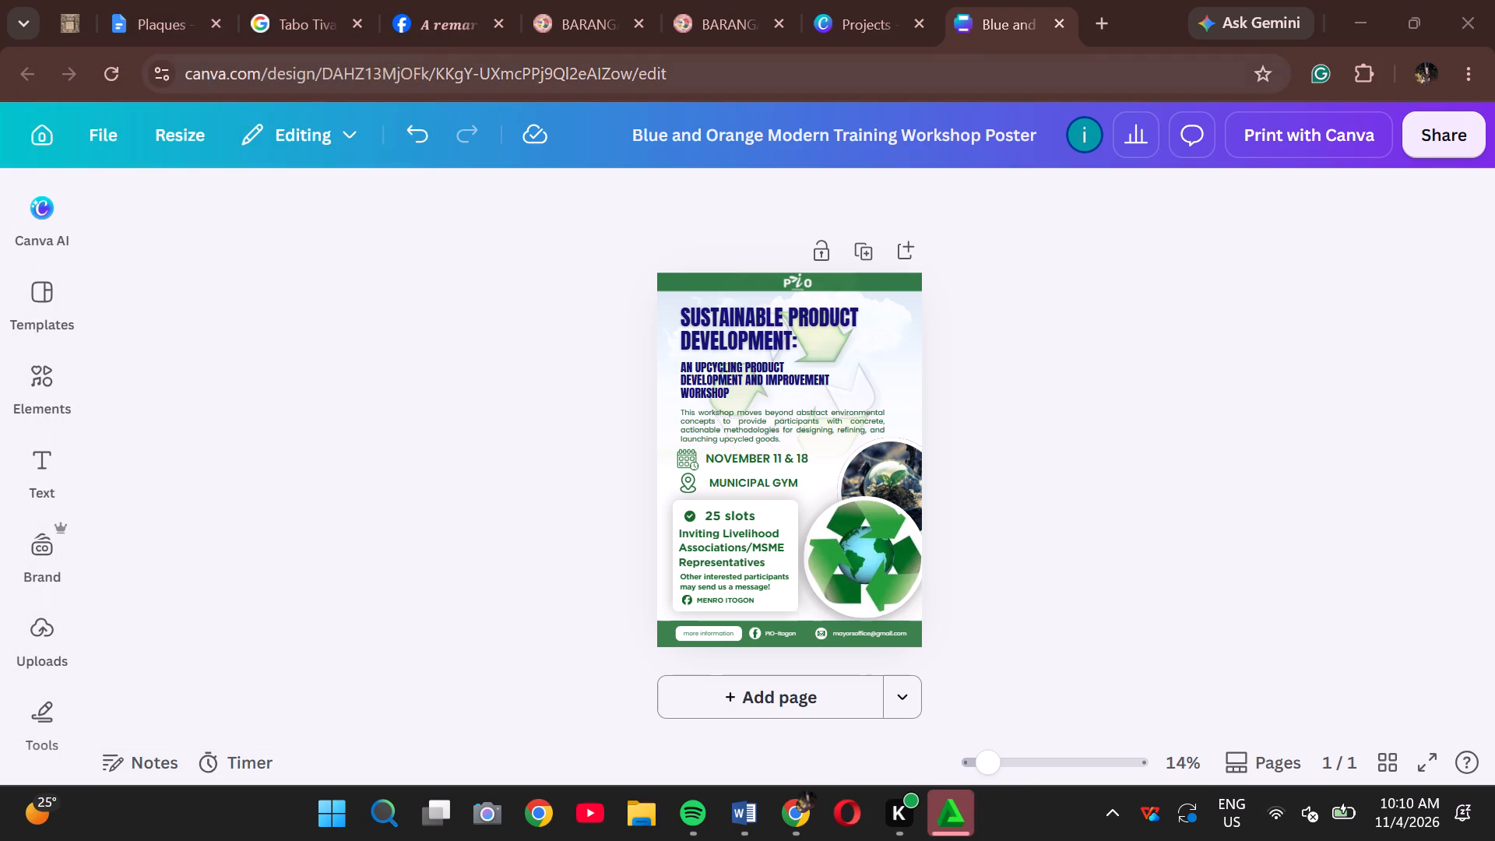
Check the November 2026 dates in the system calendar, examining November 20 to 22, and return to the poster.
left_click(1412, 813)
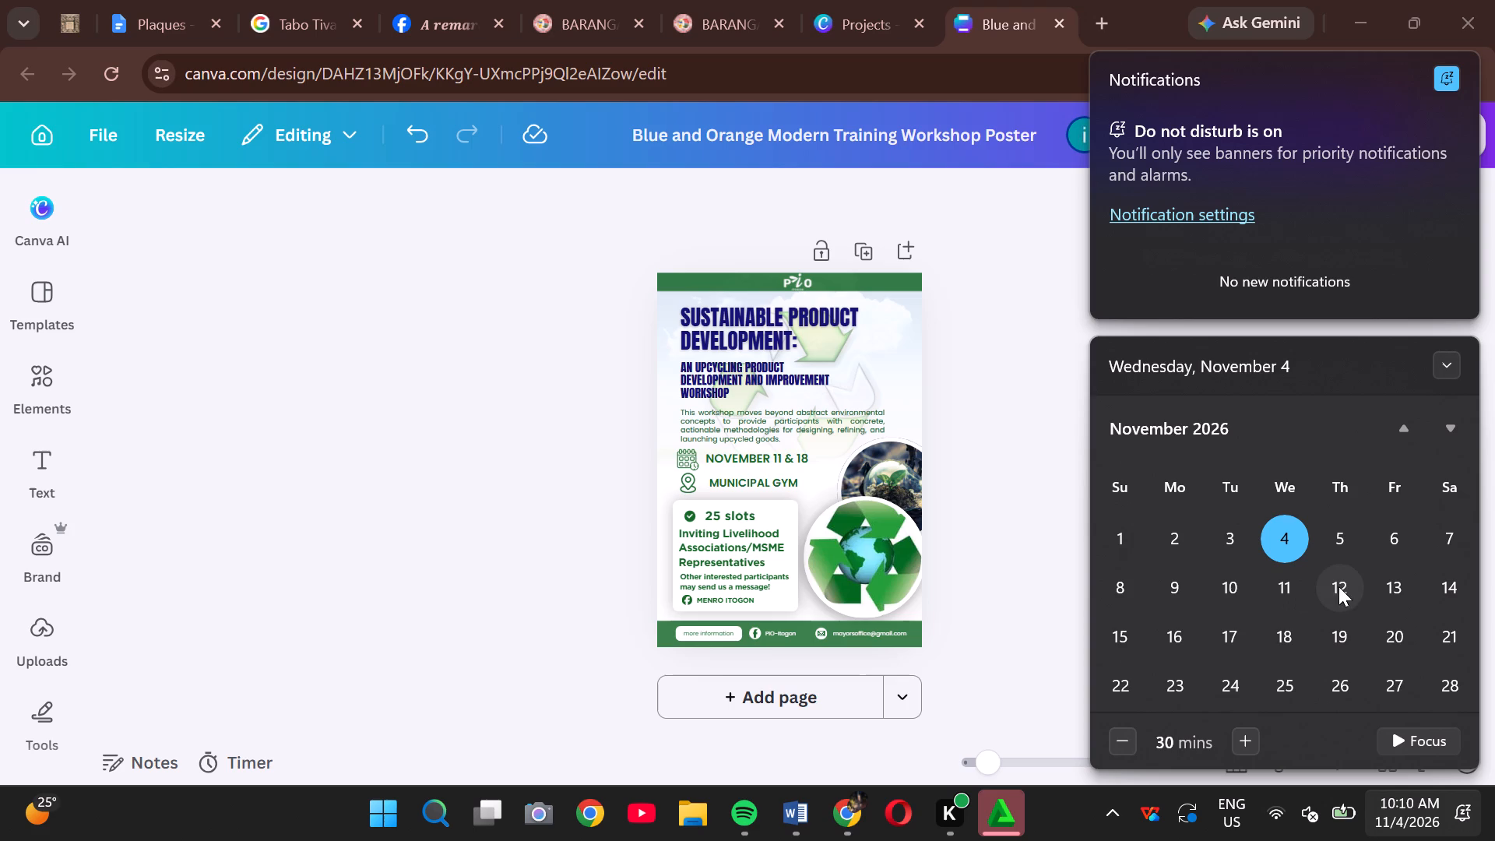
left_click(1394, 633)
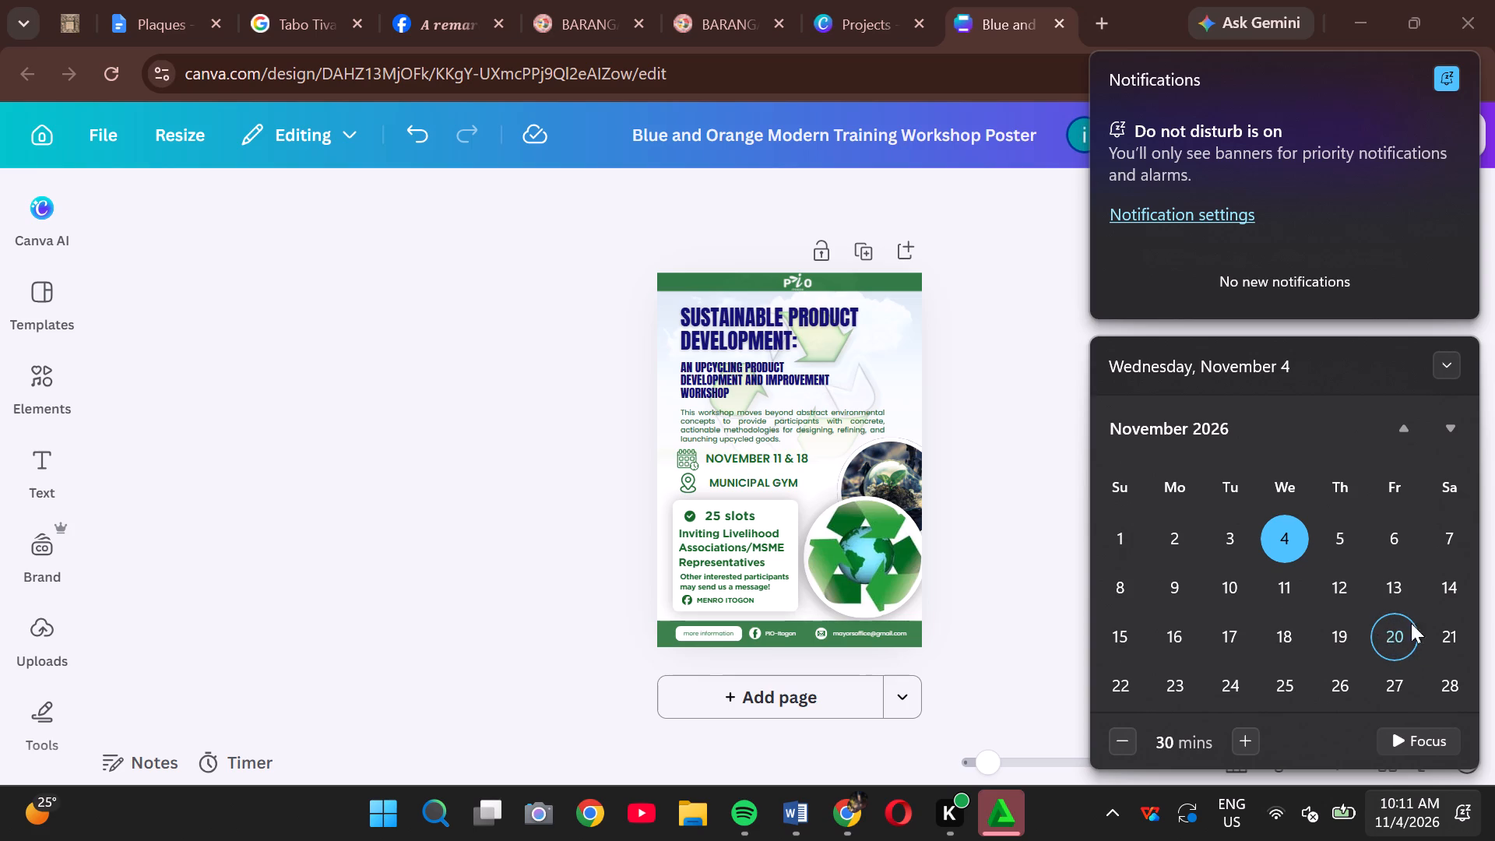
left_click(1395, 632)
left_click(1434, 639)
left_click(1125, 696)
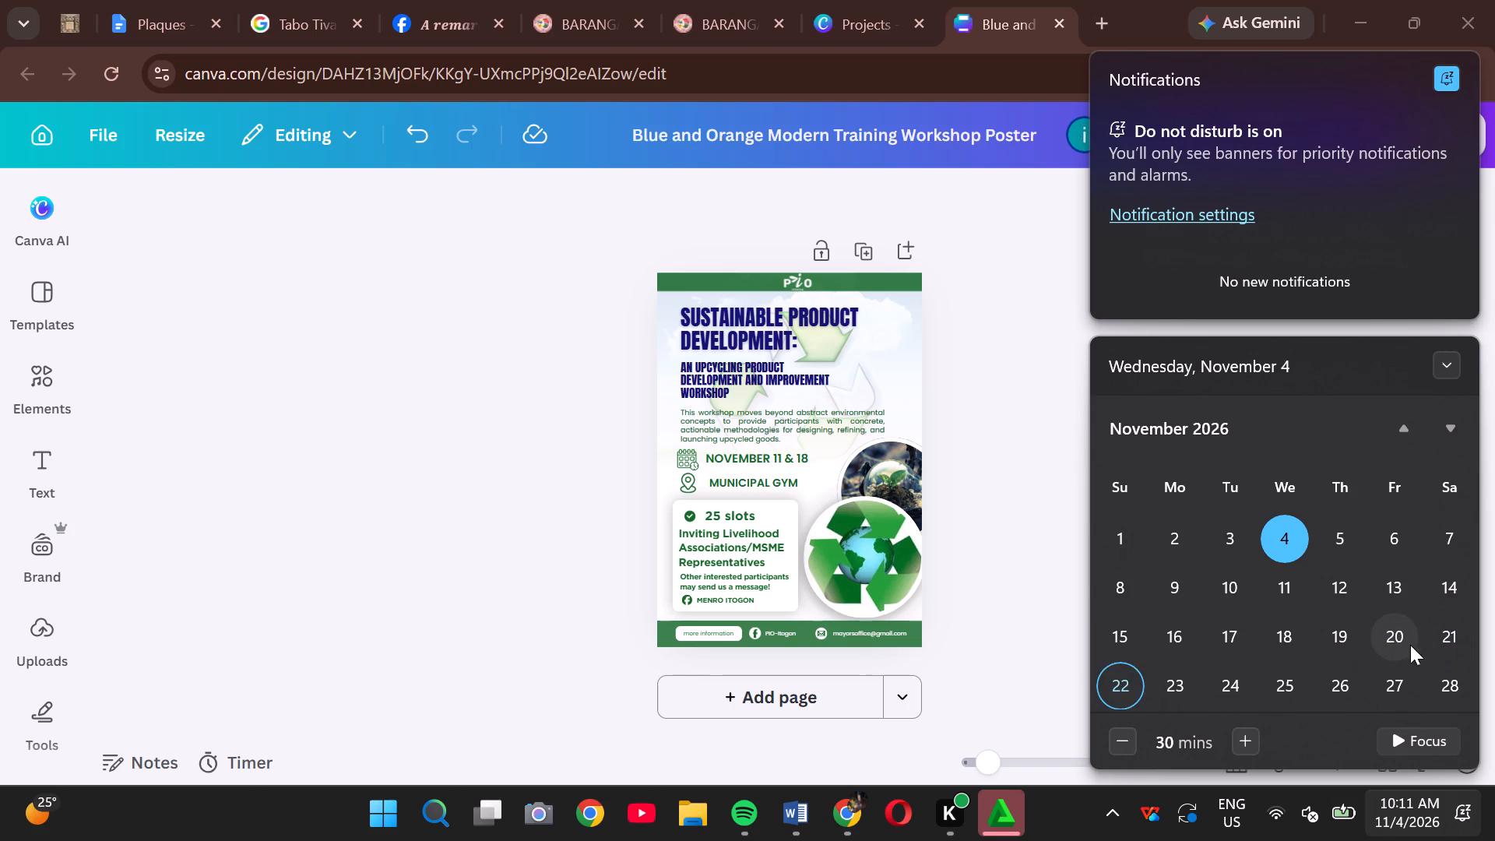
left_click(1395, 642)
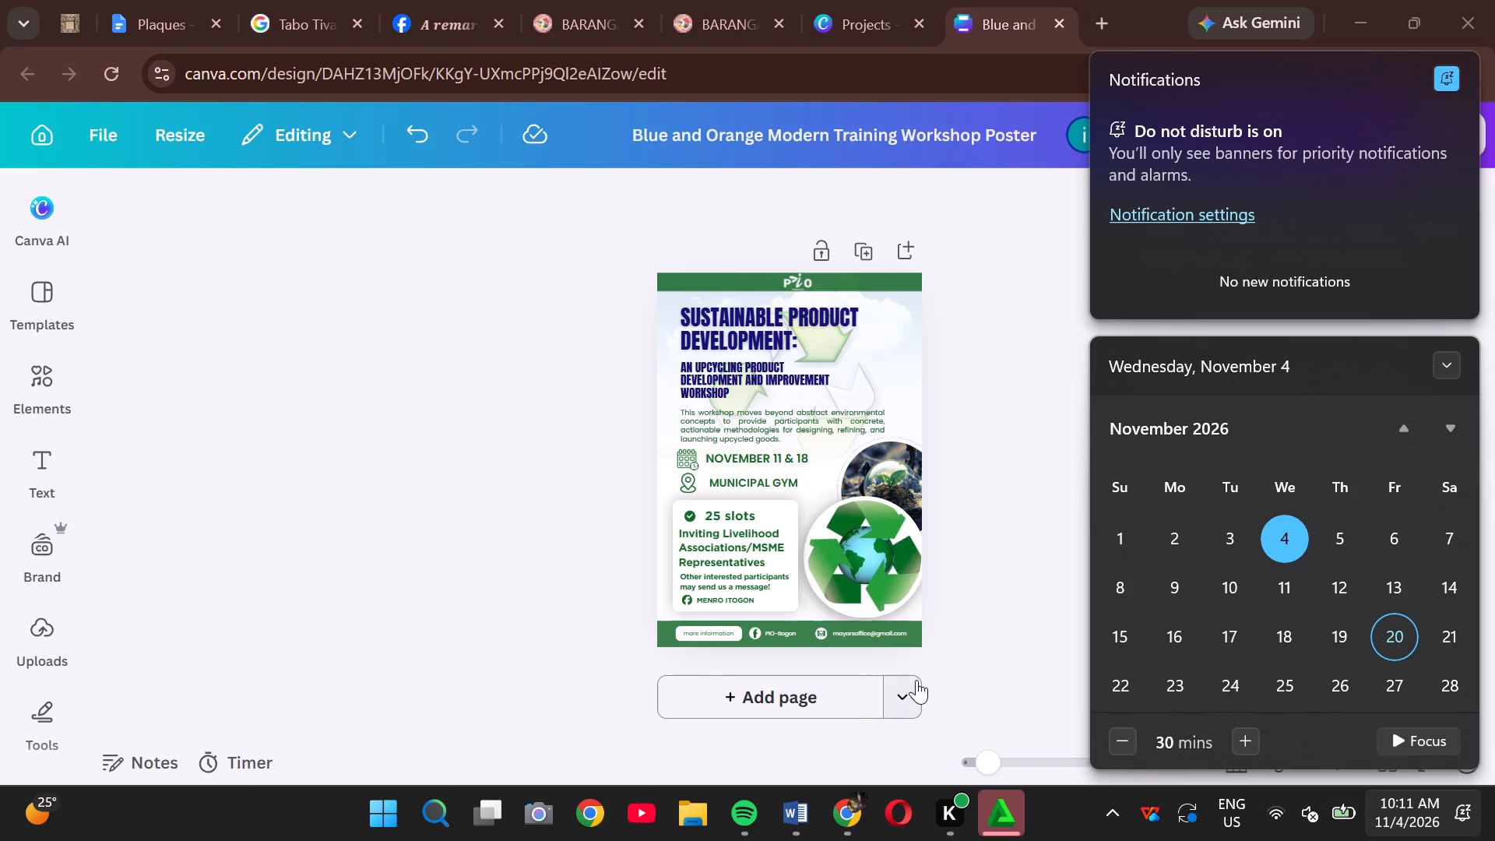
left_click(610, 502)
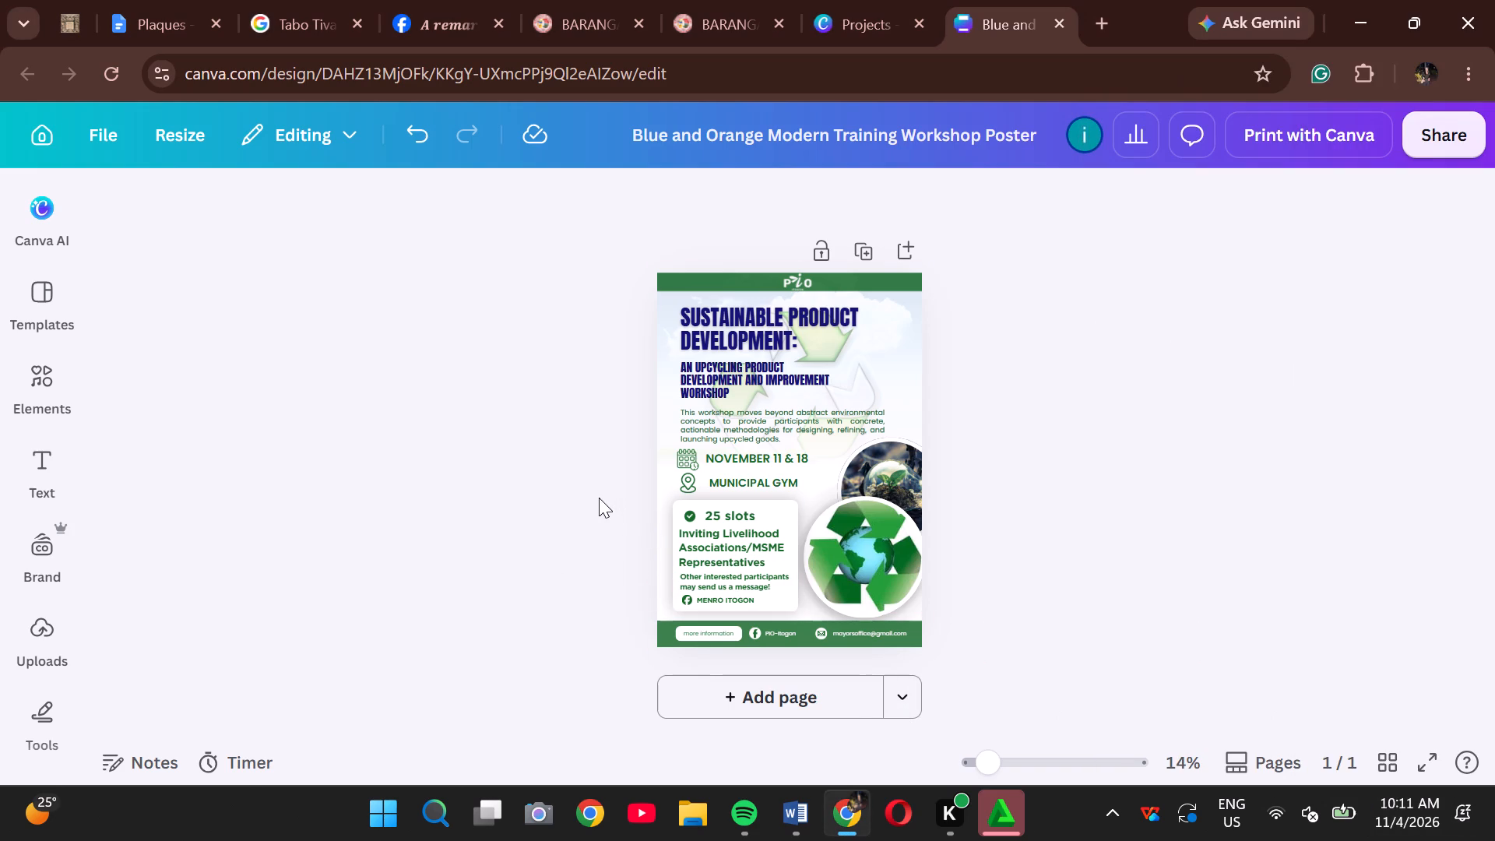
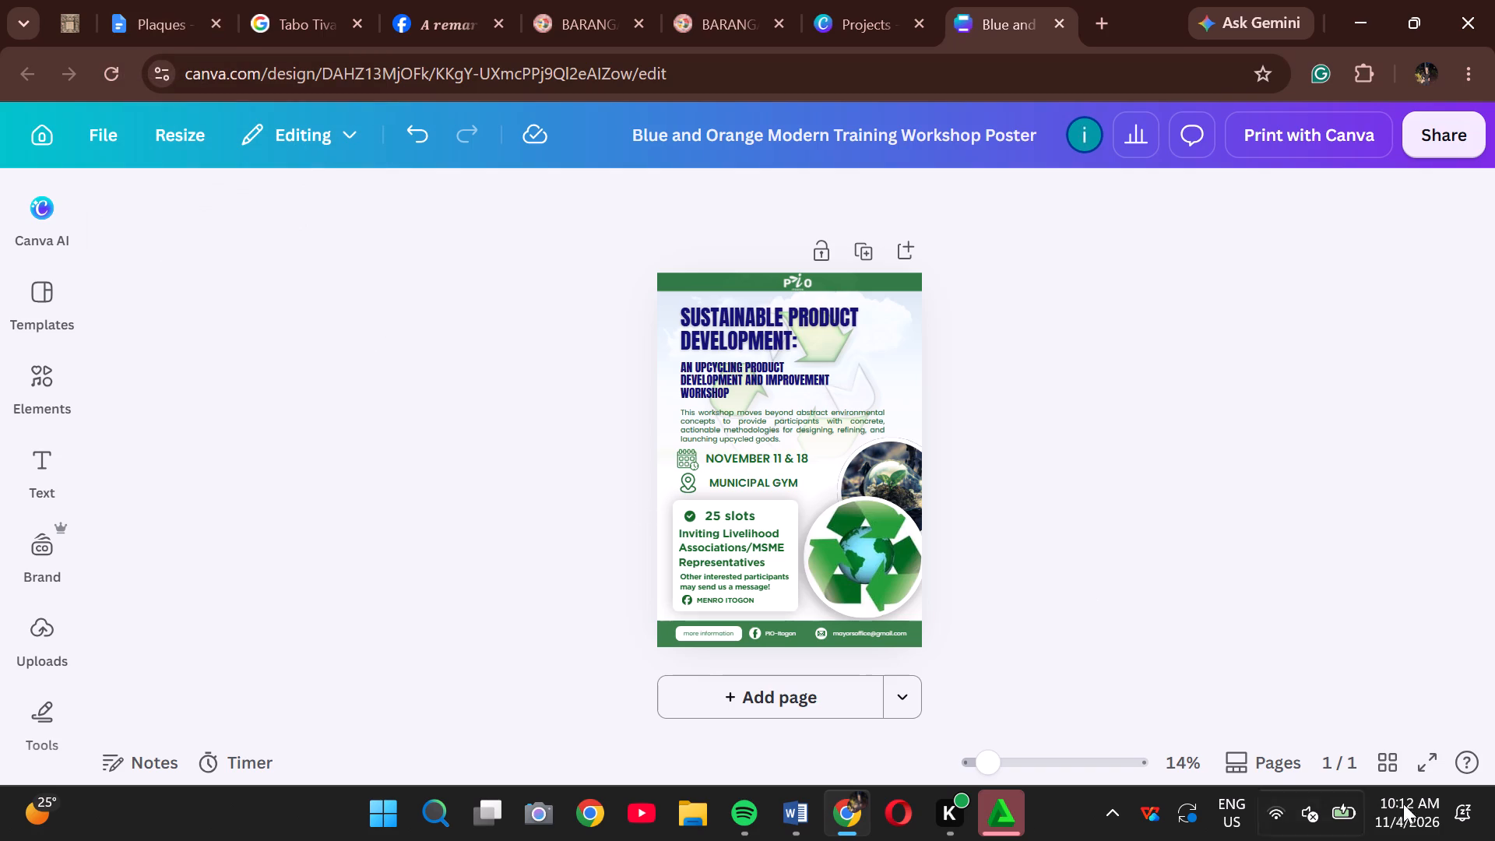
Minimize the poster's browser window and the accomplishment report in Word, dismissing the file-in-use dialog without opening a copy.
left_click(485, 449)
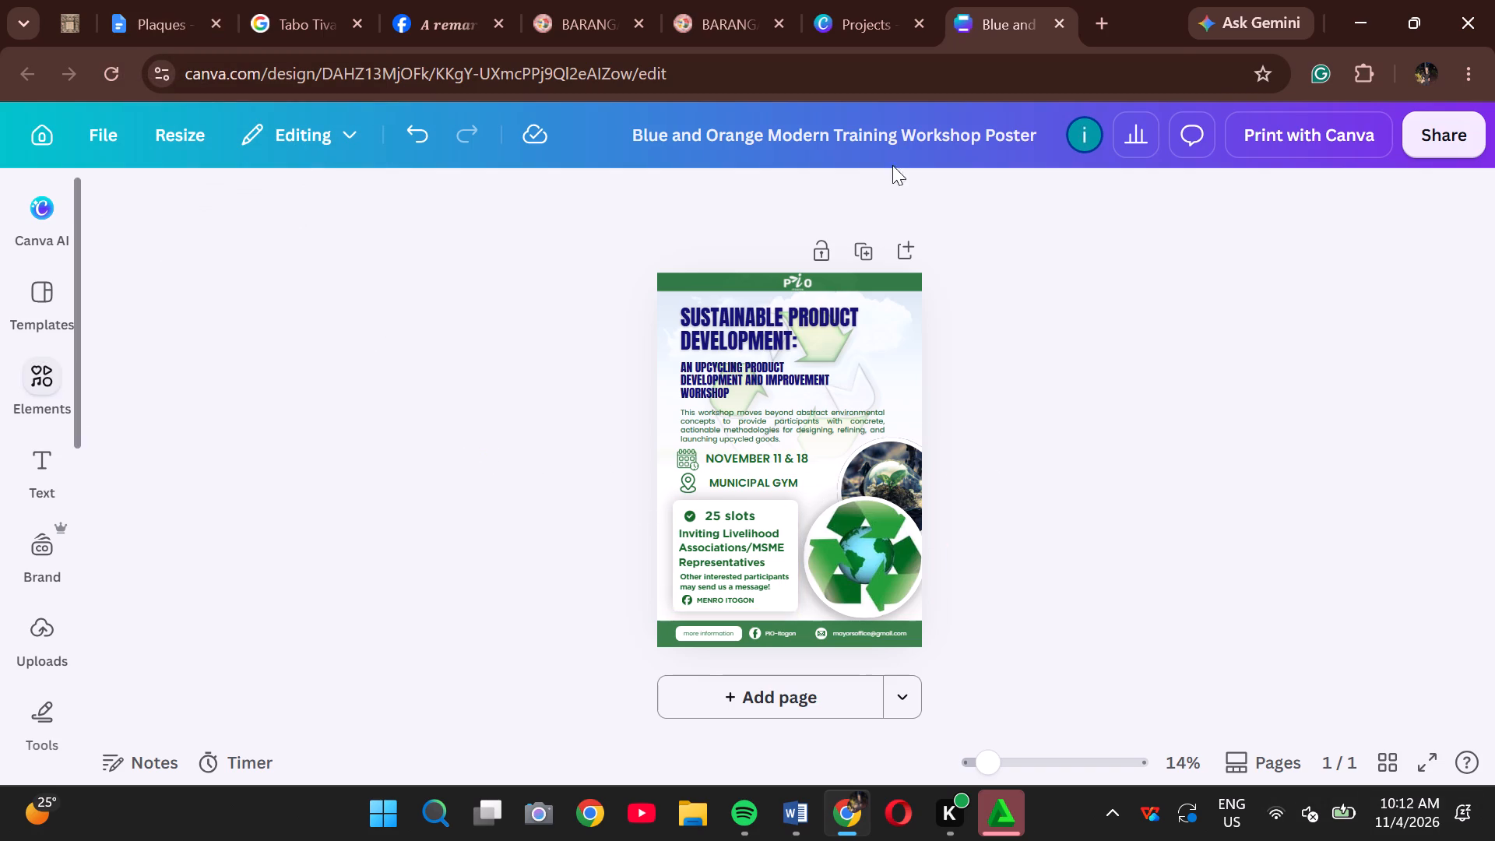
left_click(1367, 34)
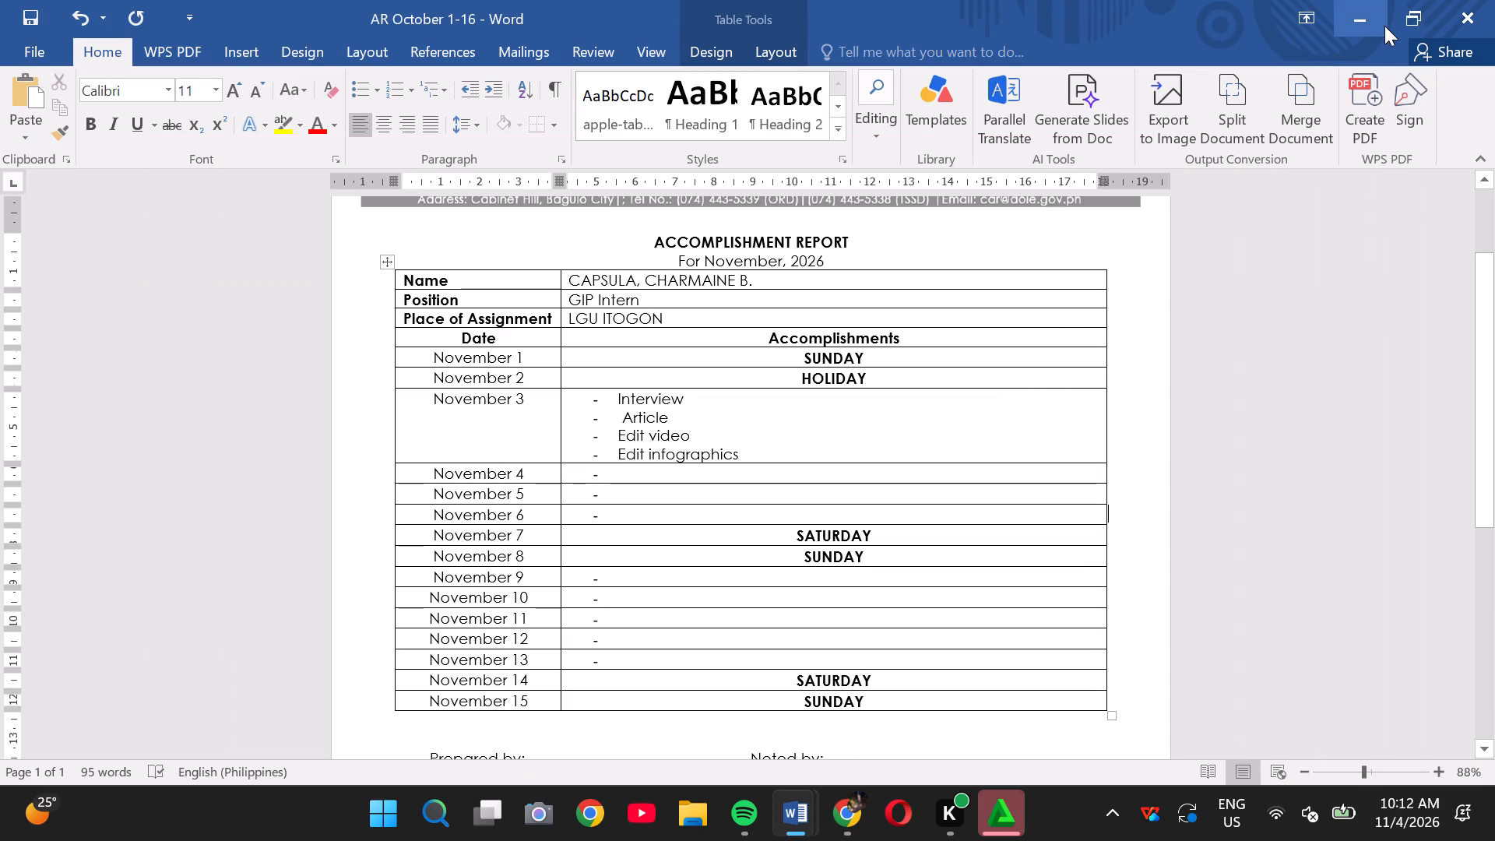
left_click(1374, 26)
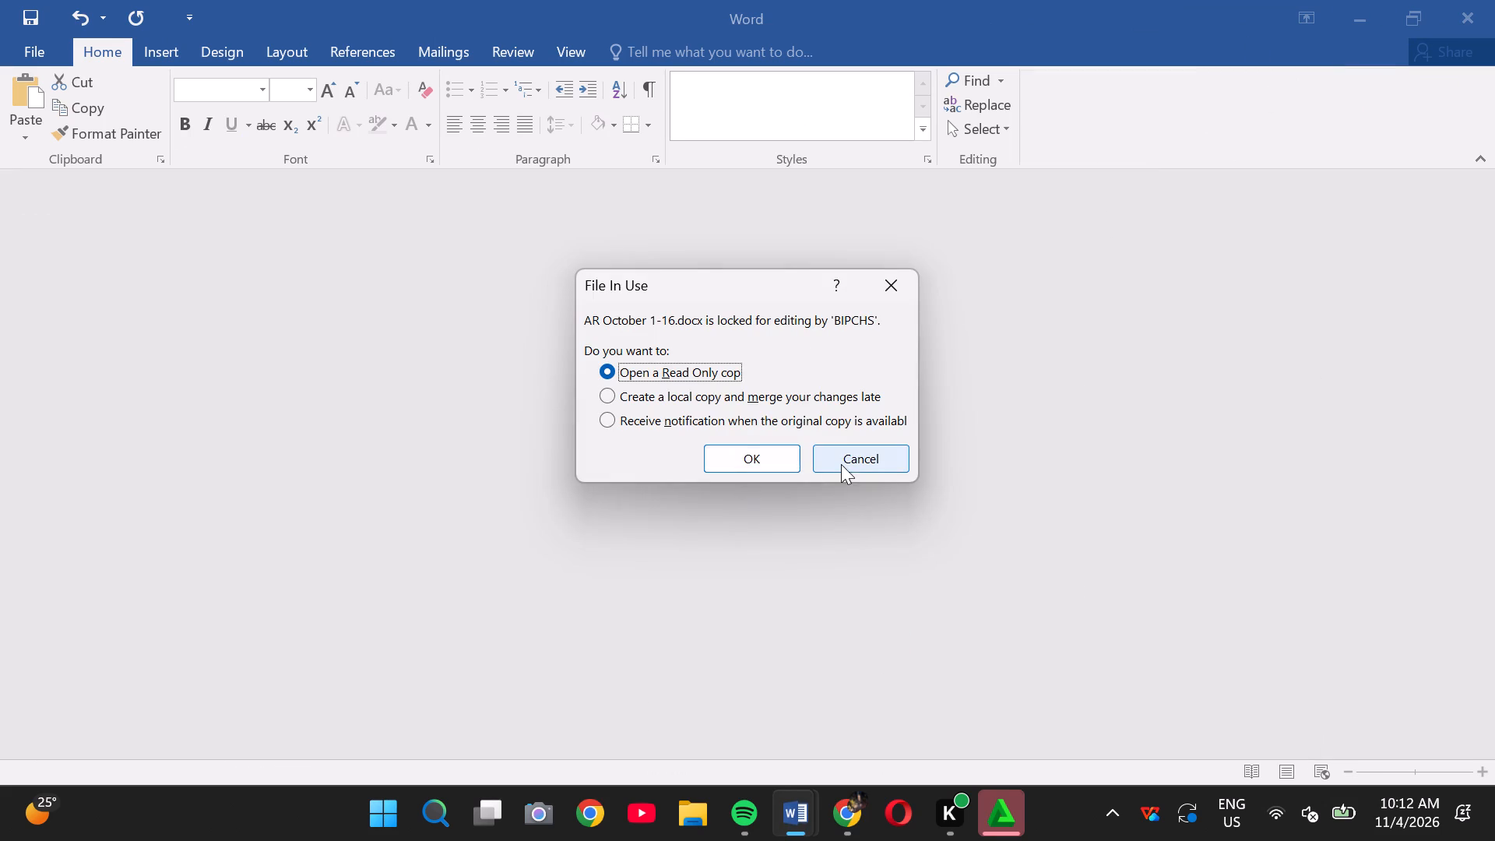
left_click(843, 464)
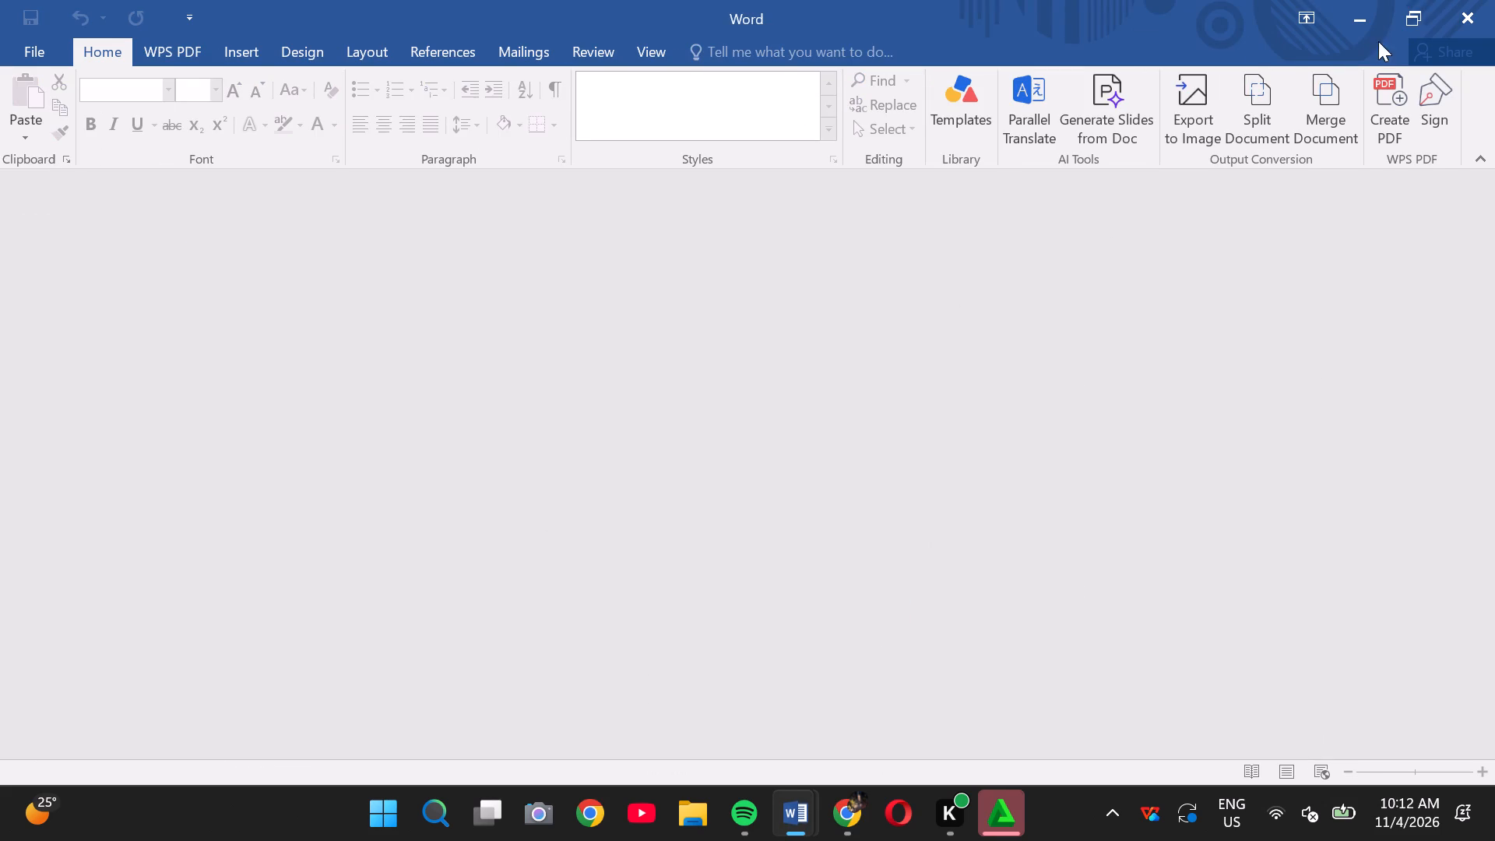
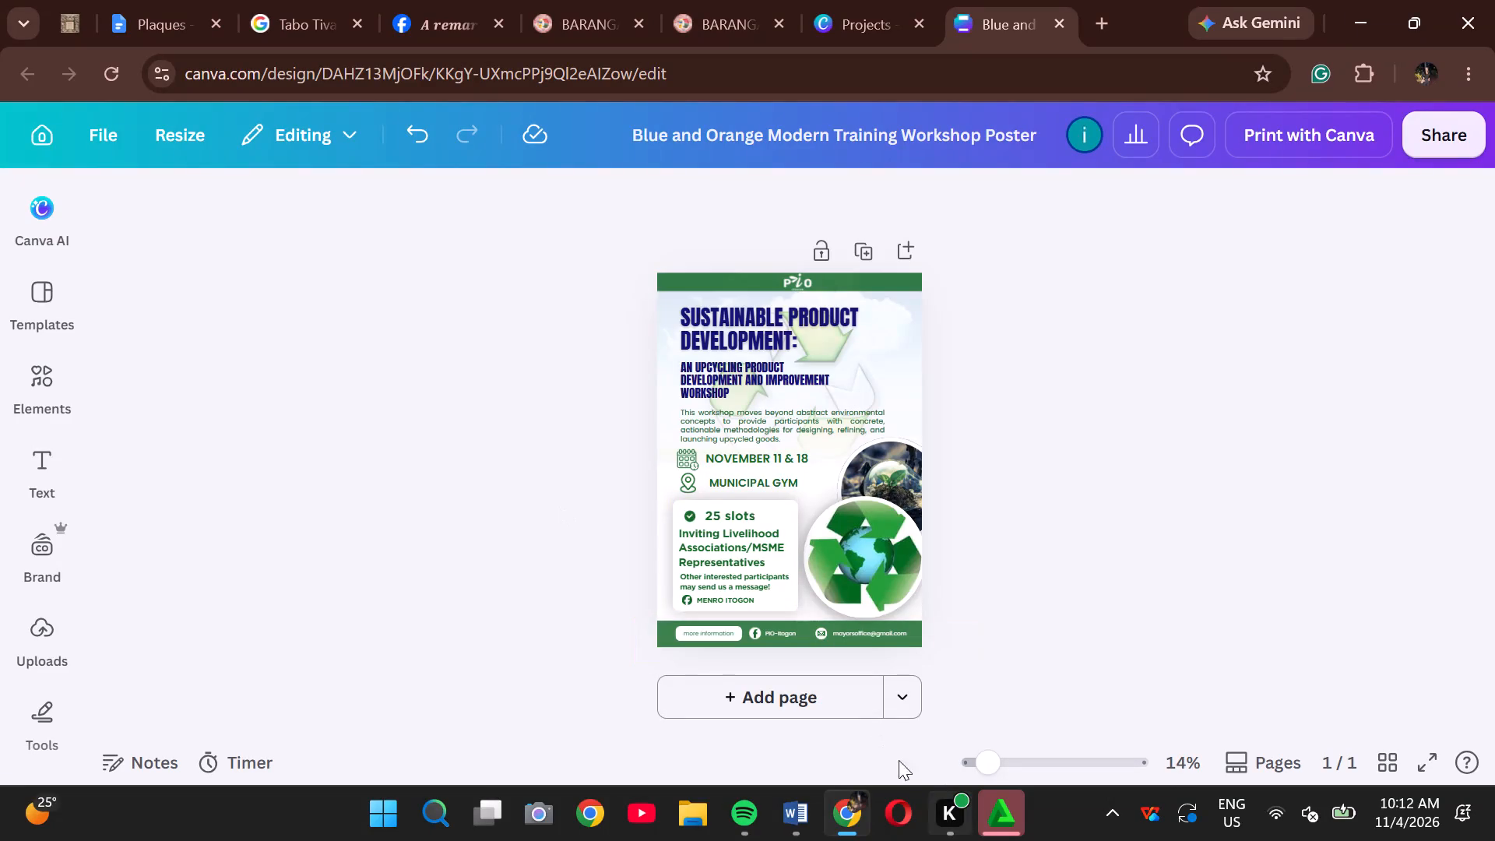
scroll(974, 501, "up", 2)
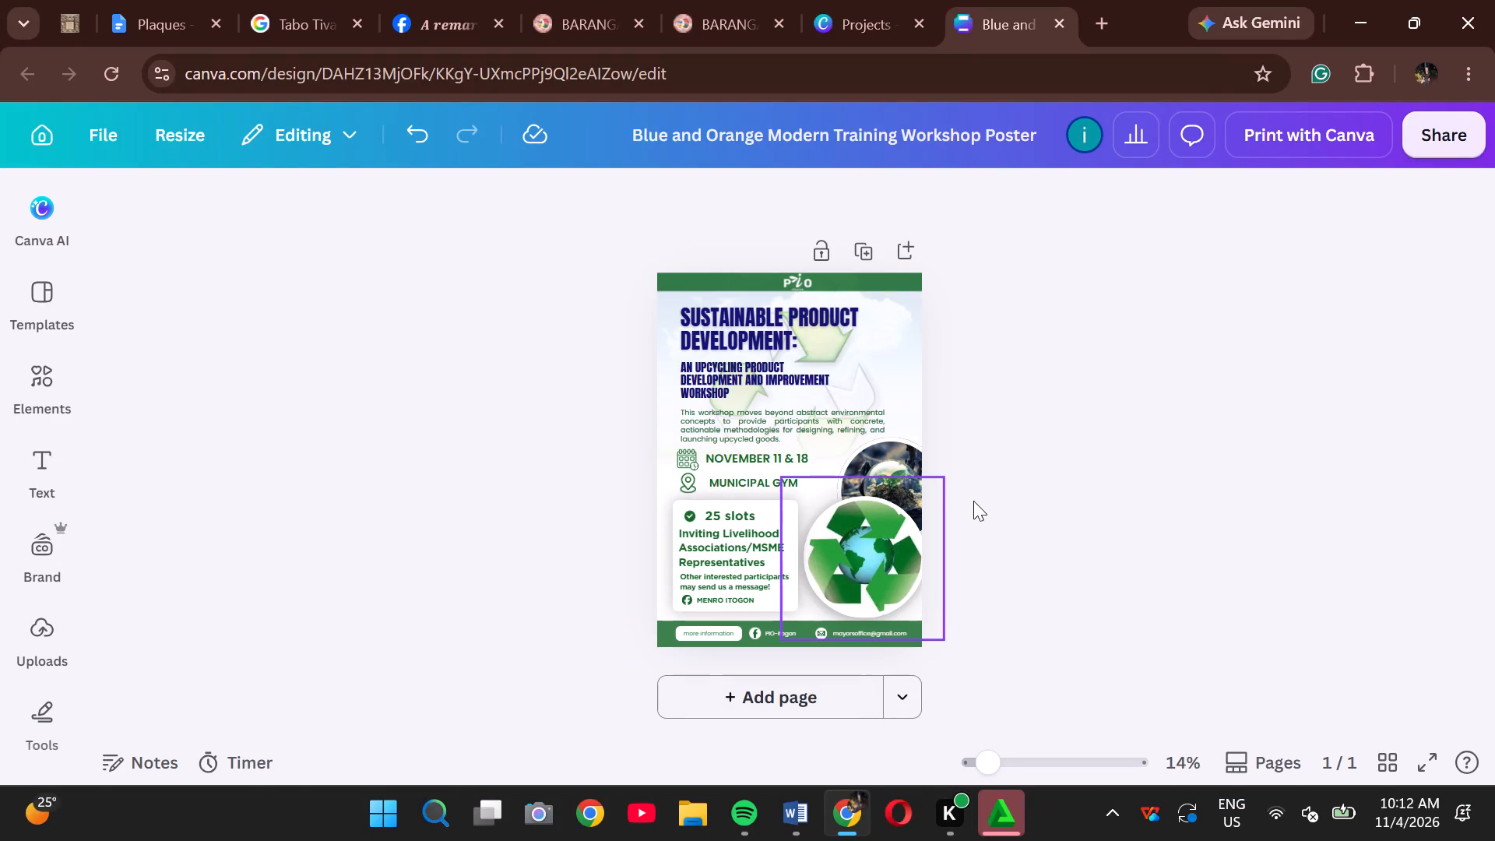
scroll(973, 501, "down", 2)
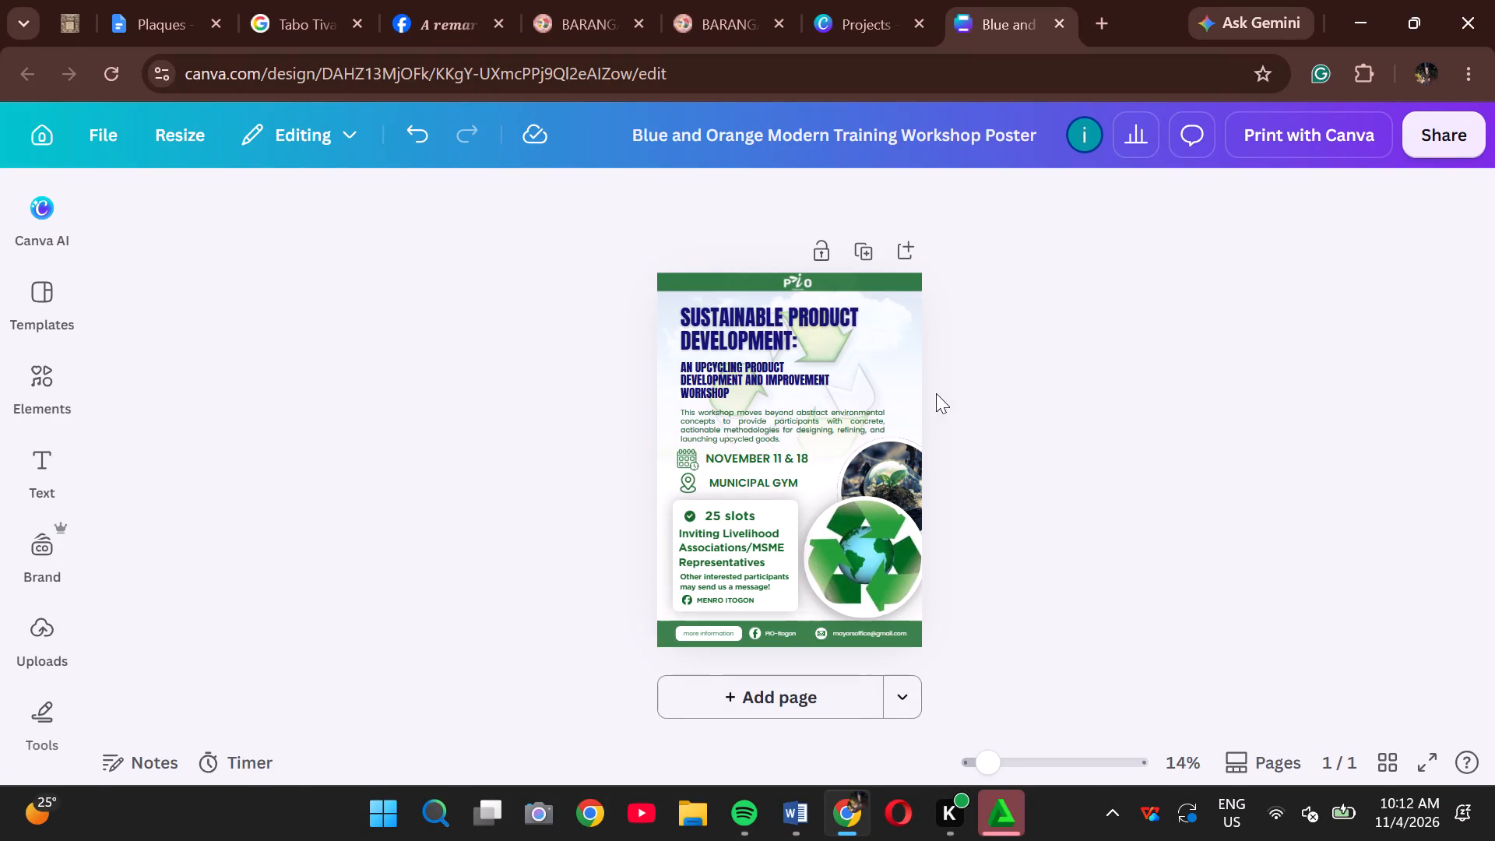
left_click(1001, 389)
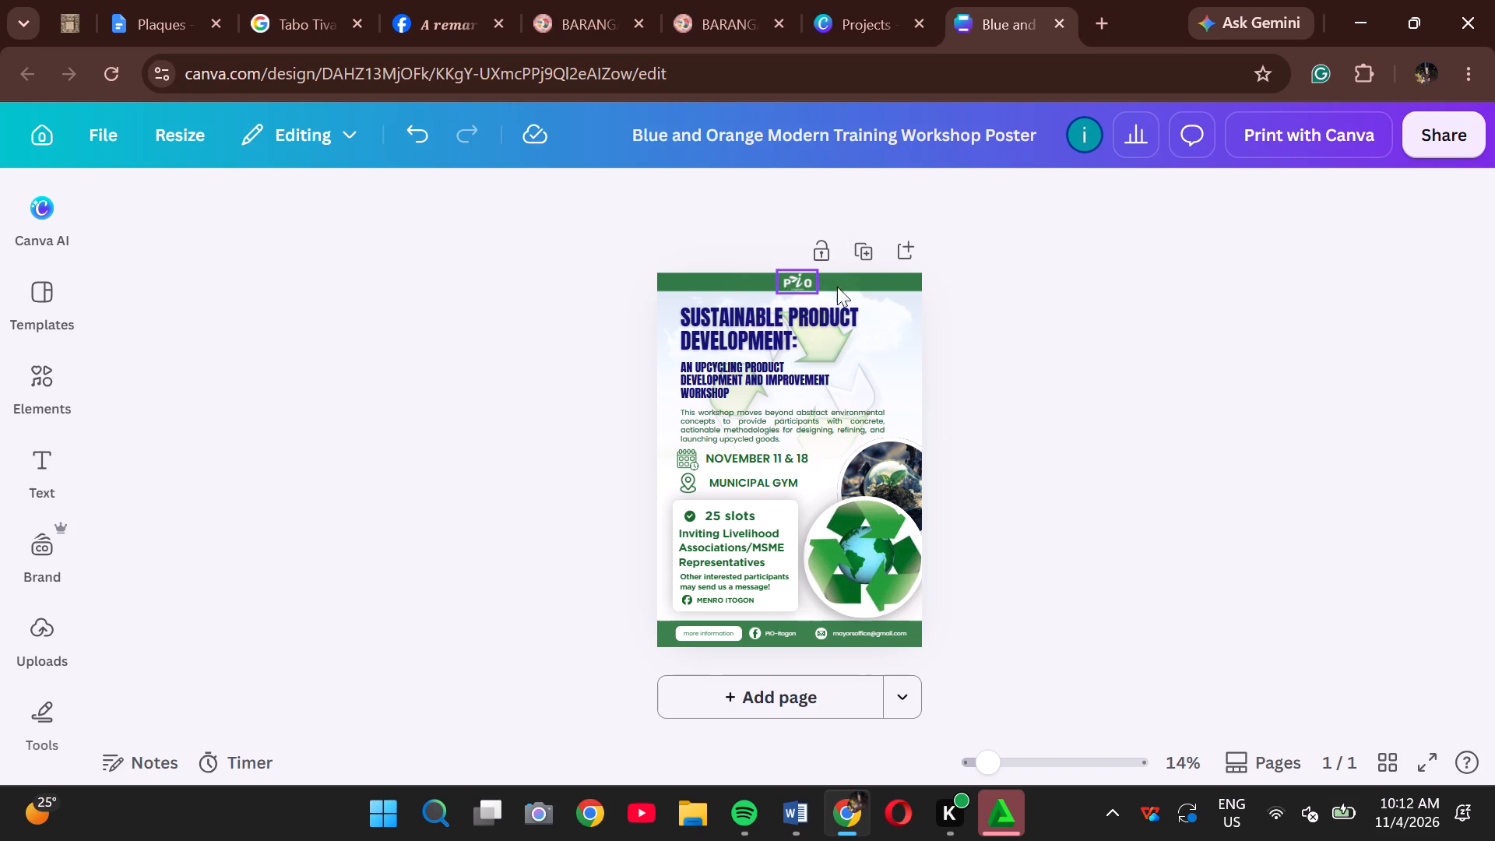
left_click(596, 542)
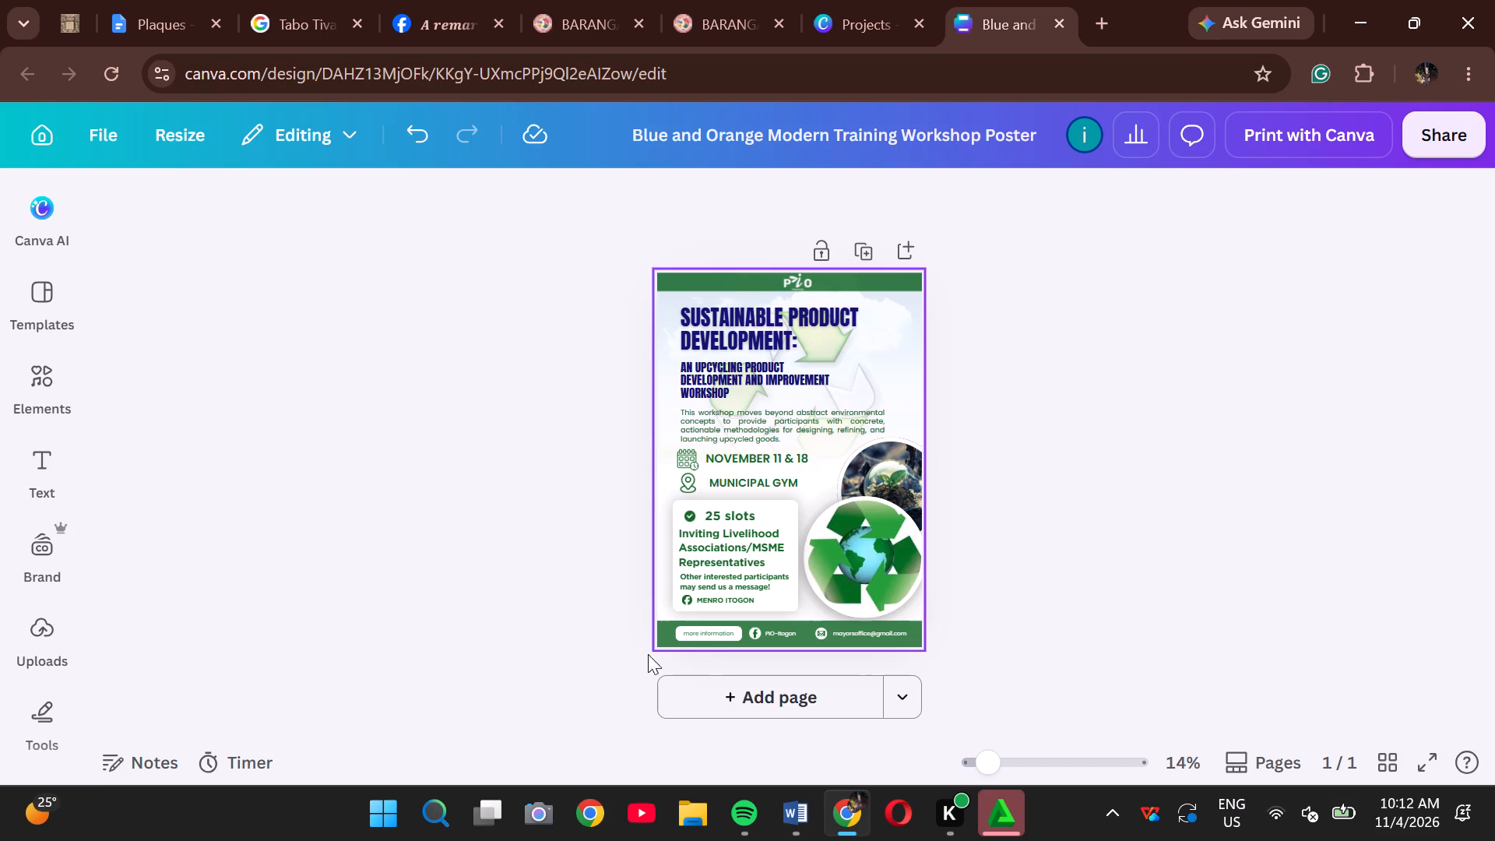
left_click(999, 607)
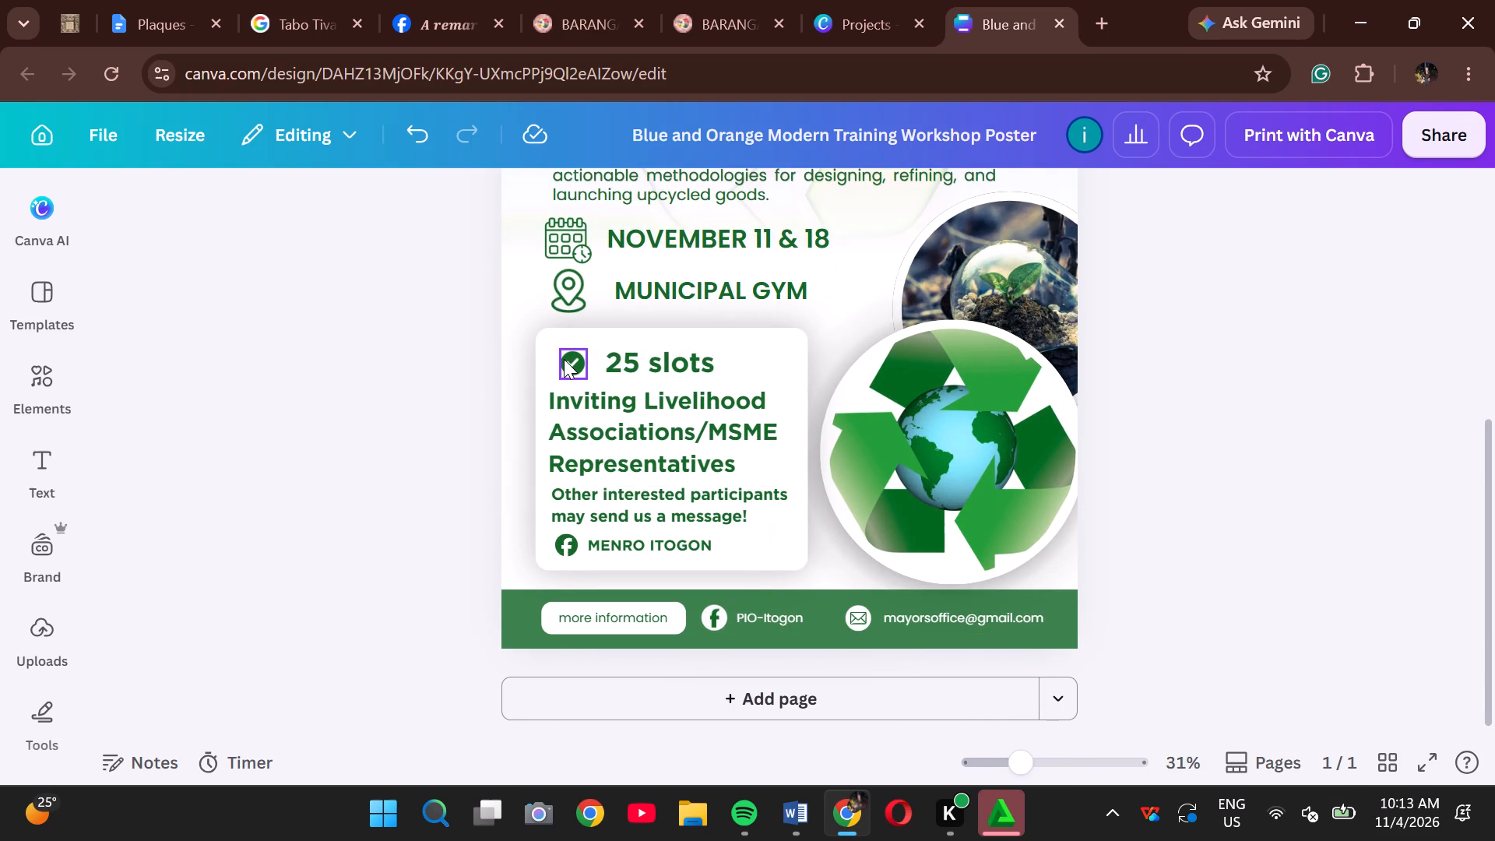
Enlarge the Facebook icon beside "MENRO ITOGON" slightly and nudge it right, keeping it under the "Other interested participants" text.
left_click(567, 547)
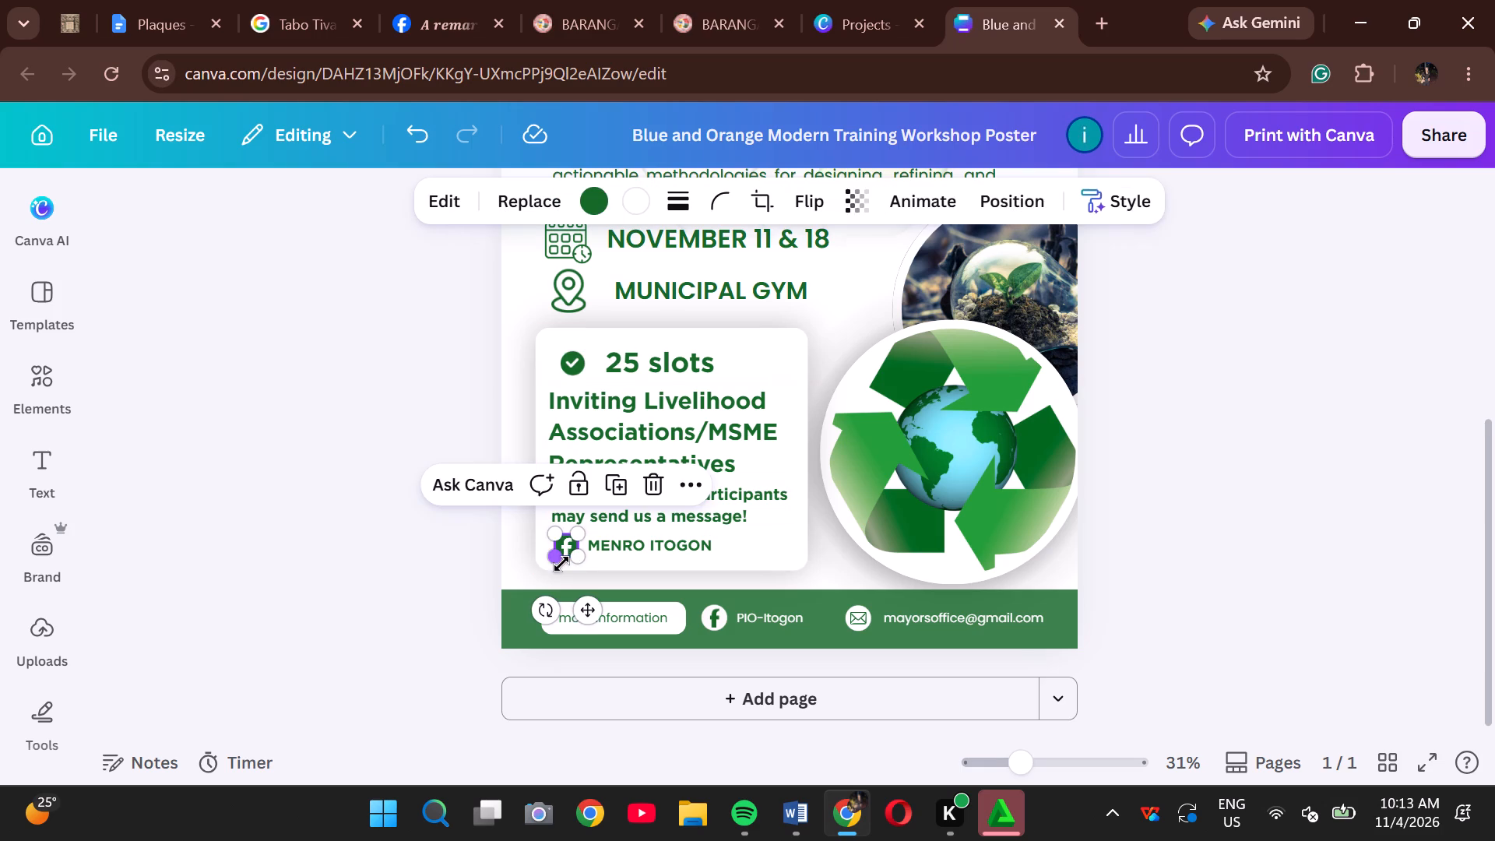
left_click_drag(555, 557, 554, 564)
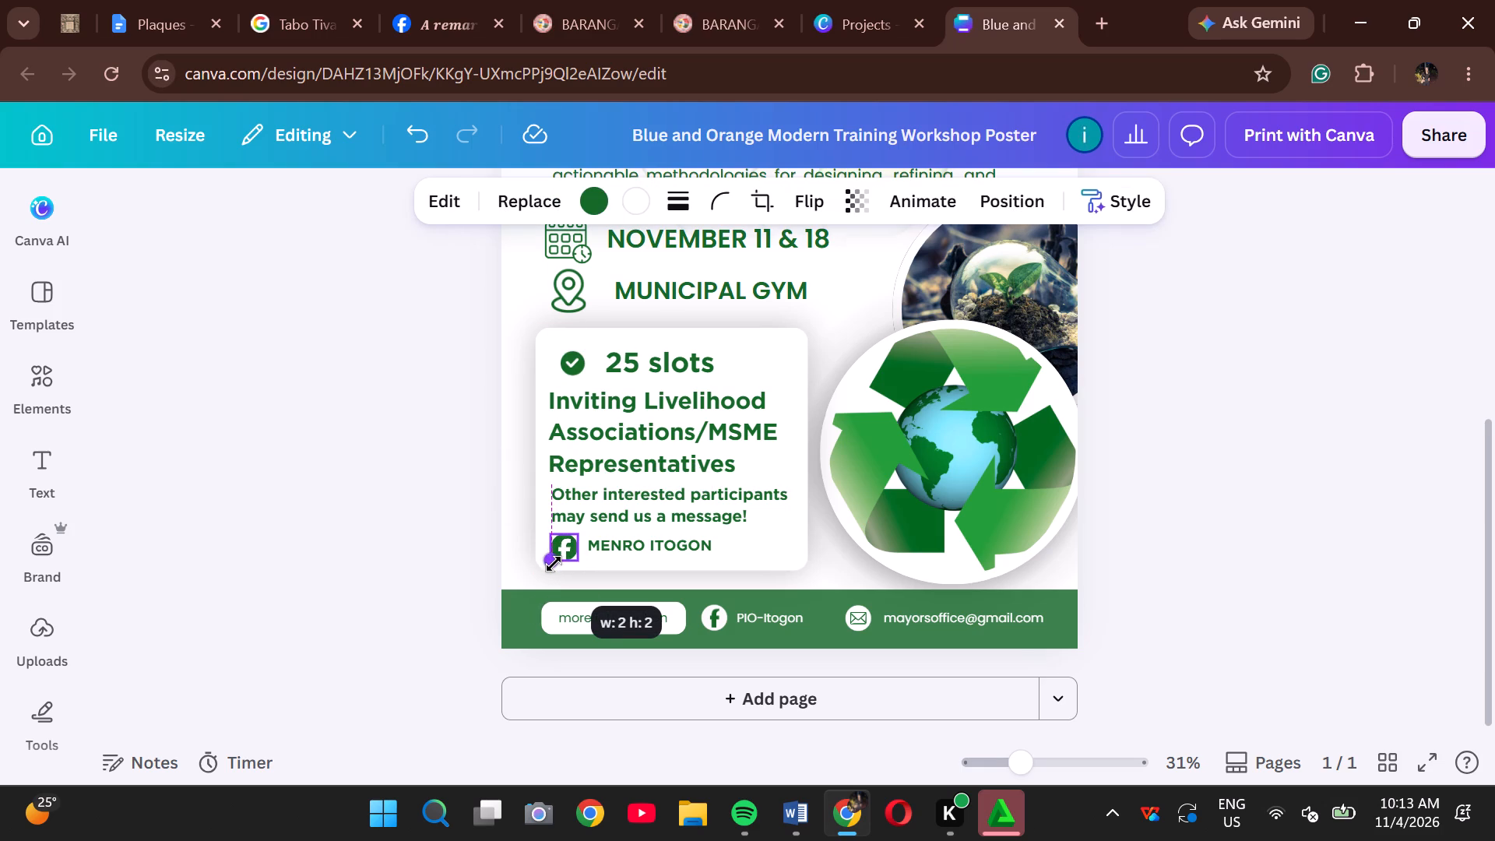
left_click_drag(554, 564, 553, 565)
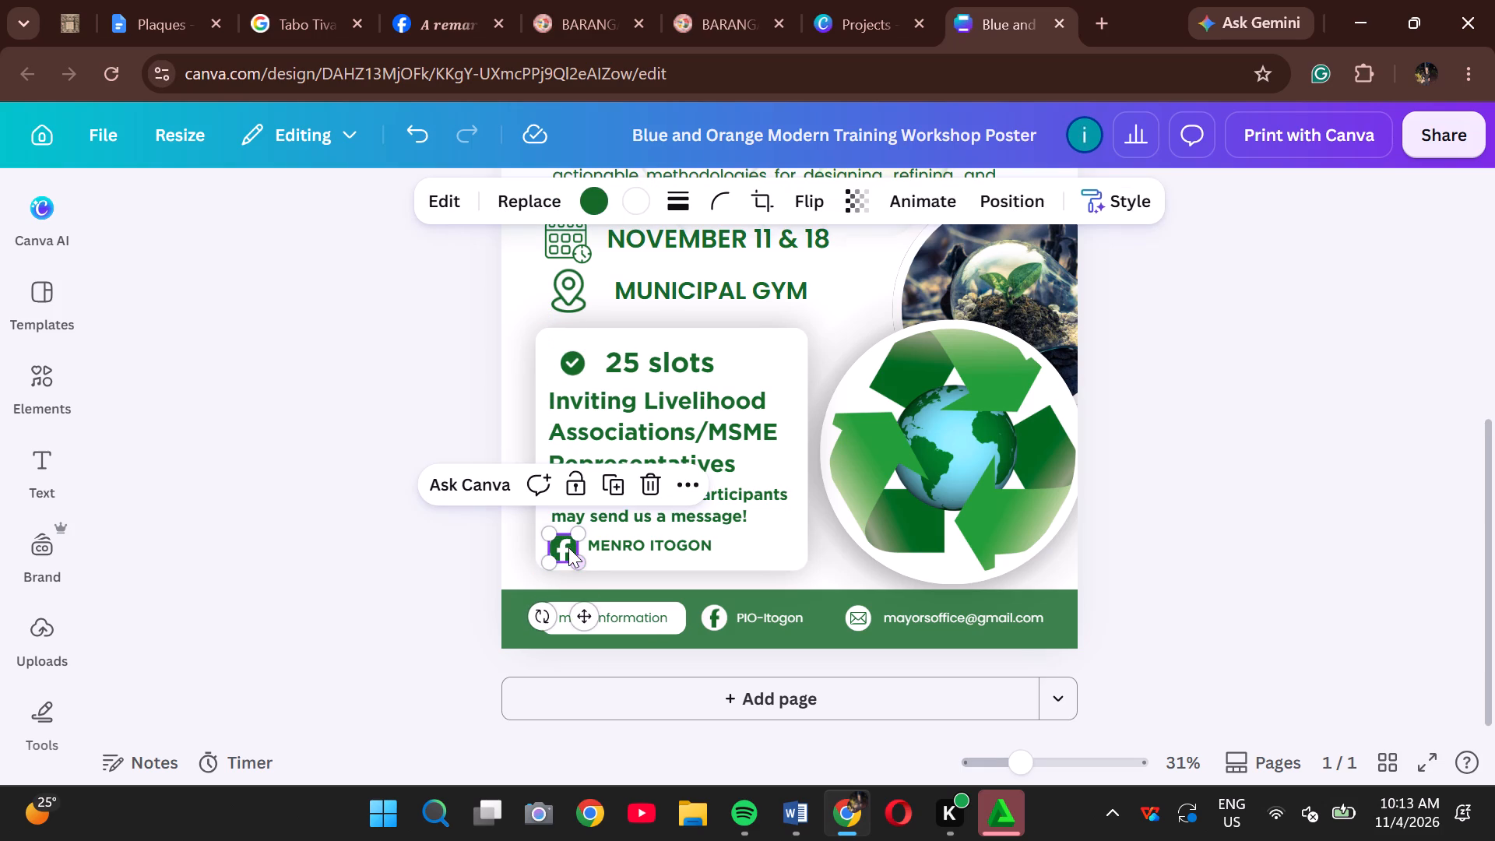
left_click(568, 547)
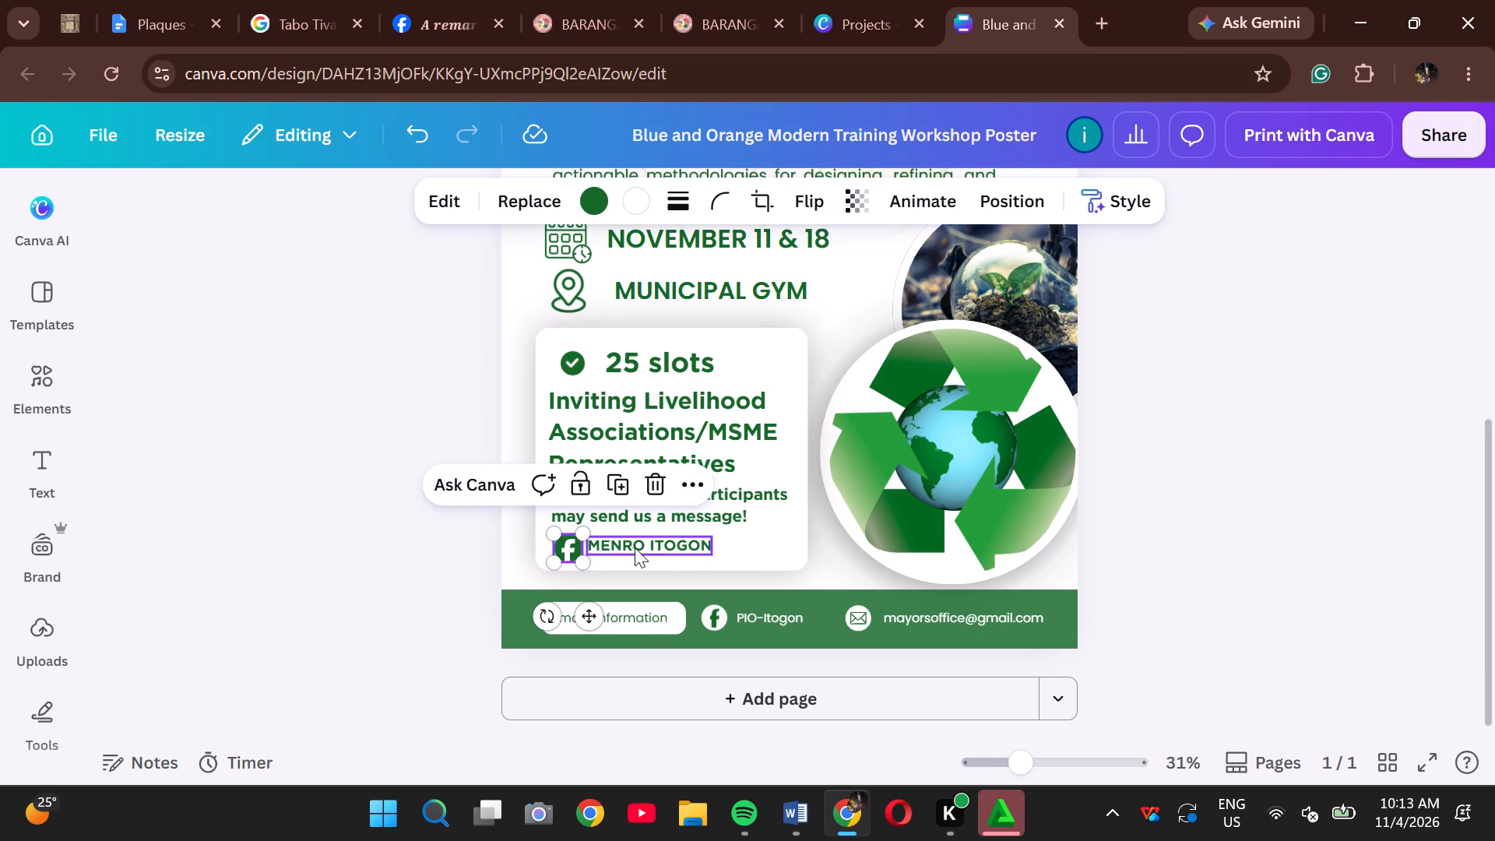
Shift the "MENRO ITOGON" text slightly down and to the right, level with the enlarged Facebook icon, and deselect it.
left_click(635, 547)
left_click(644, 547)
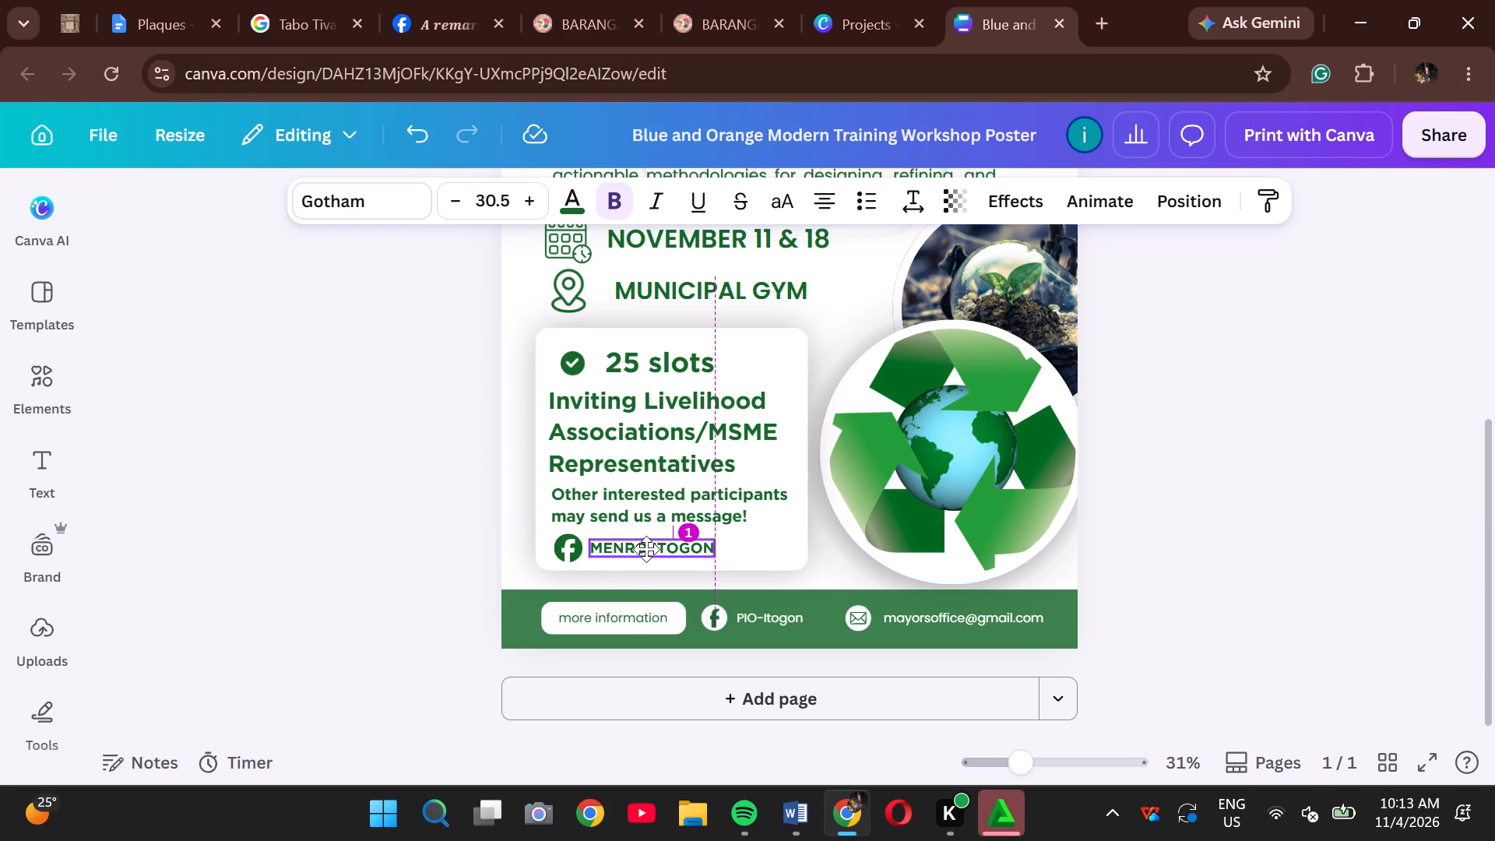
left_click(1112, 526)
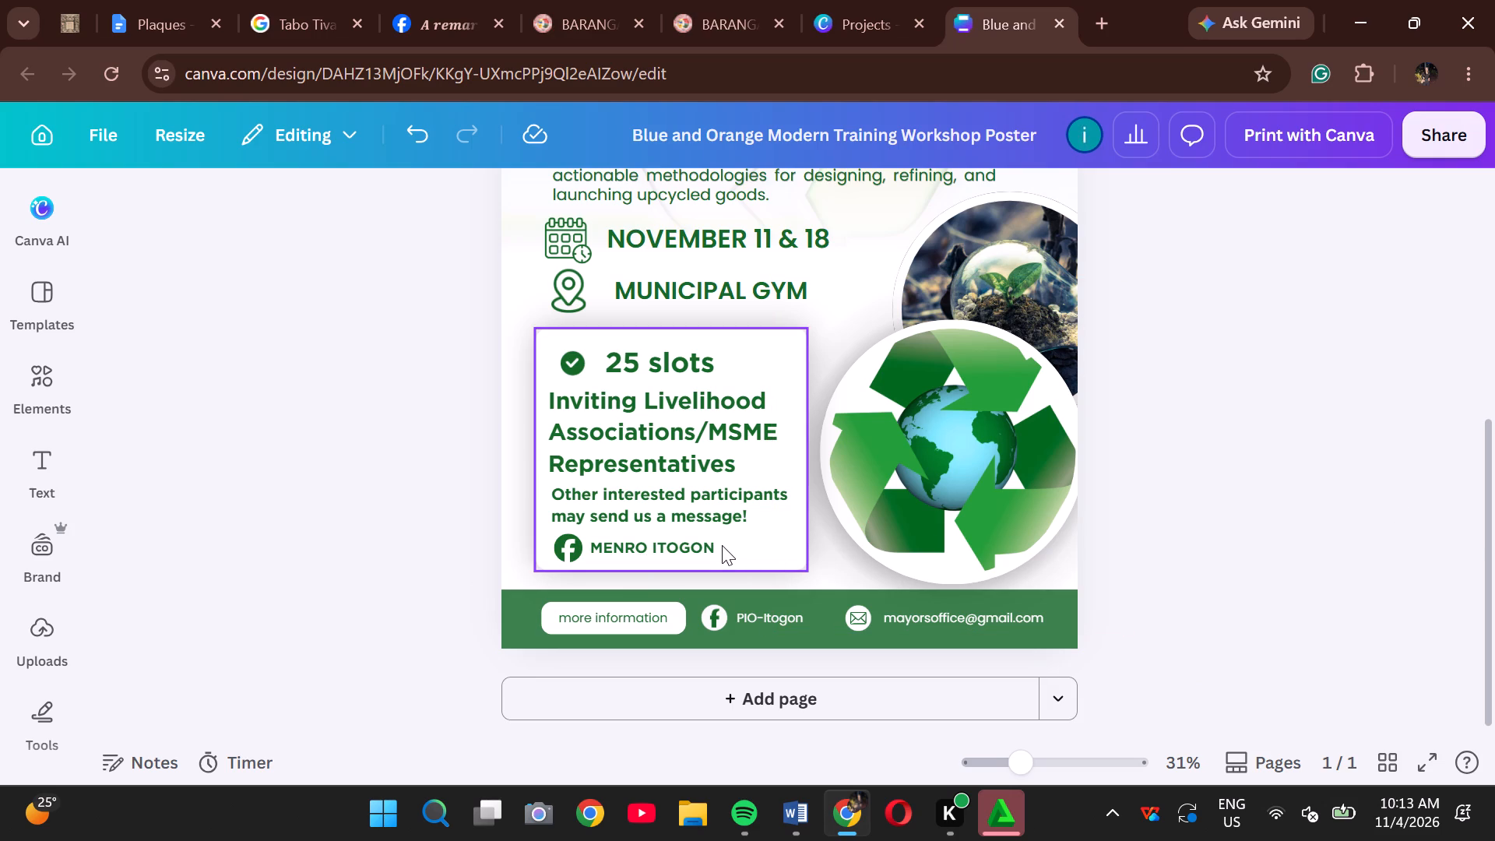
left_click(1178, 499)
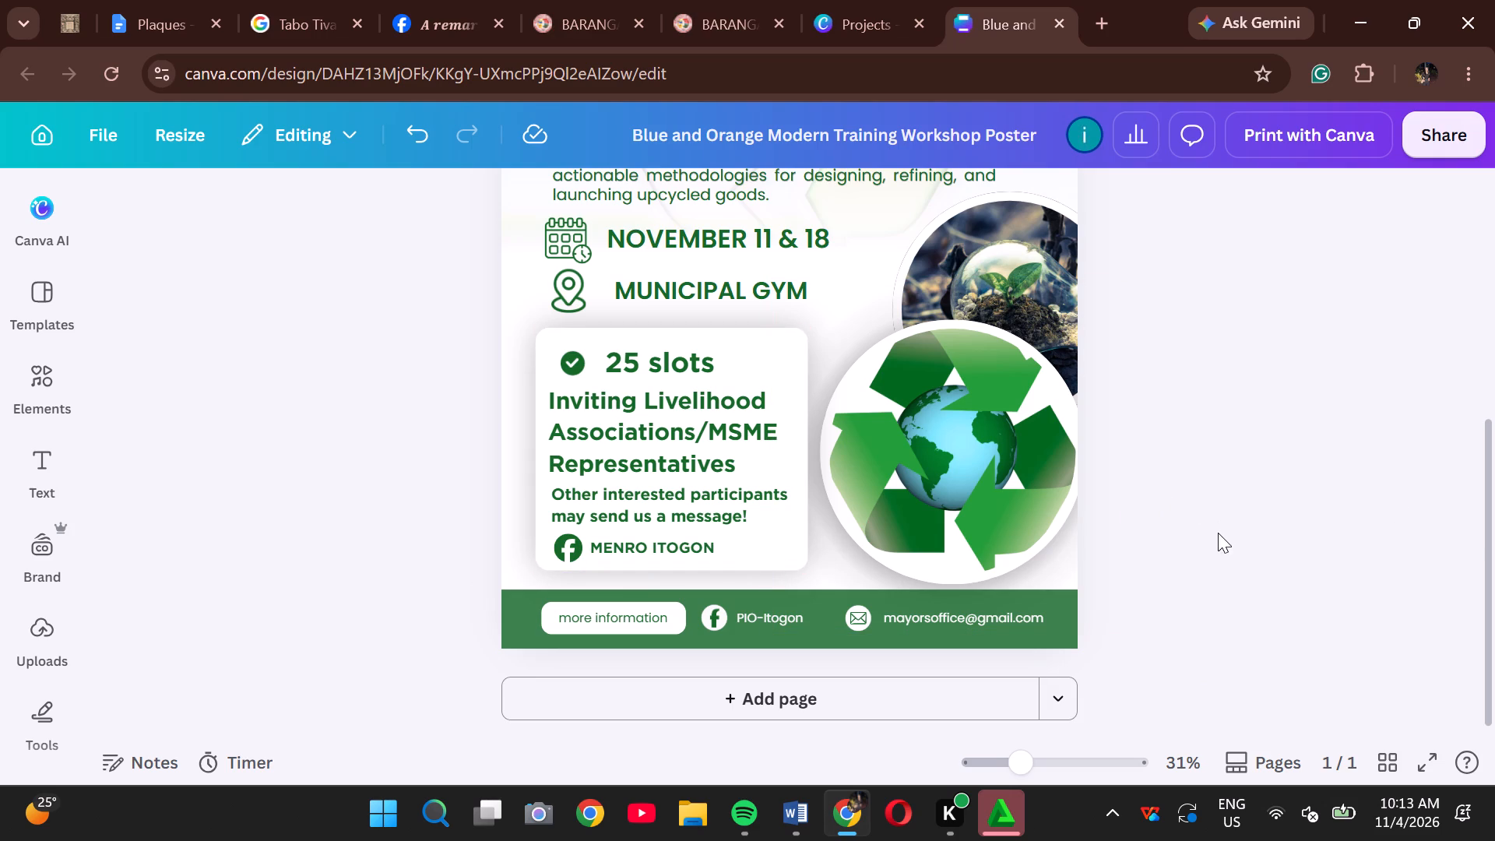
Set the transparency value of the circular recycling globe graphic on the poster to 87.
left_click(875, 482)
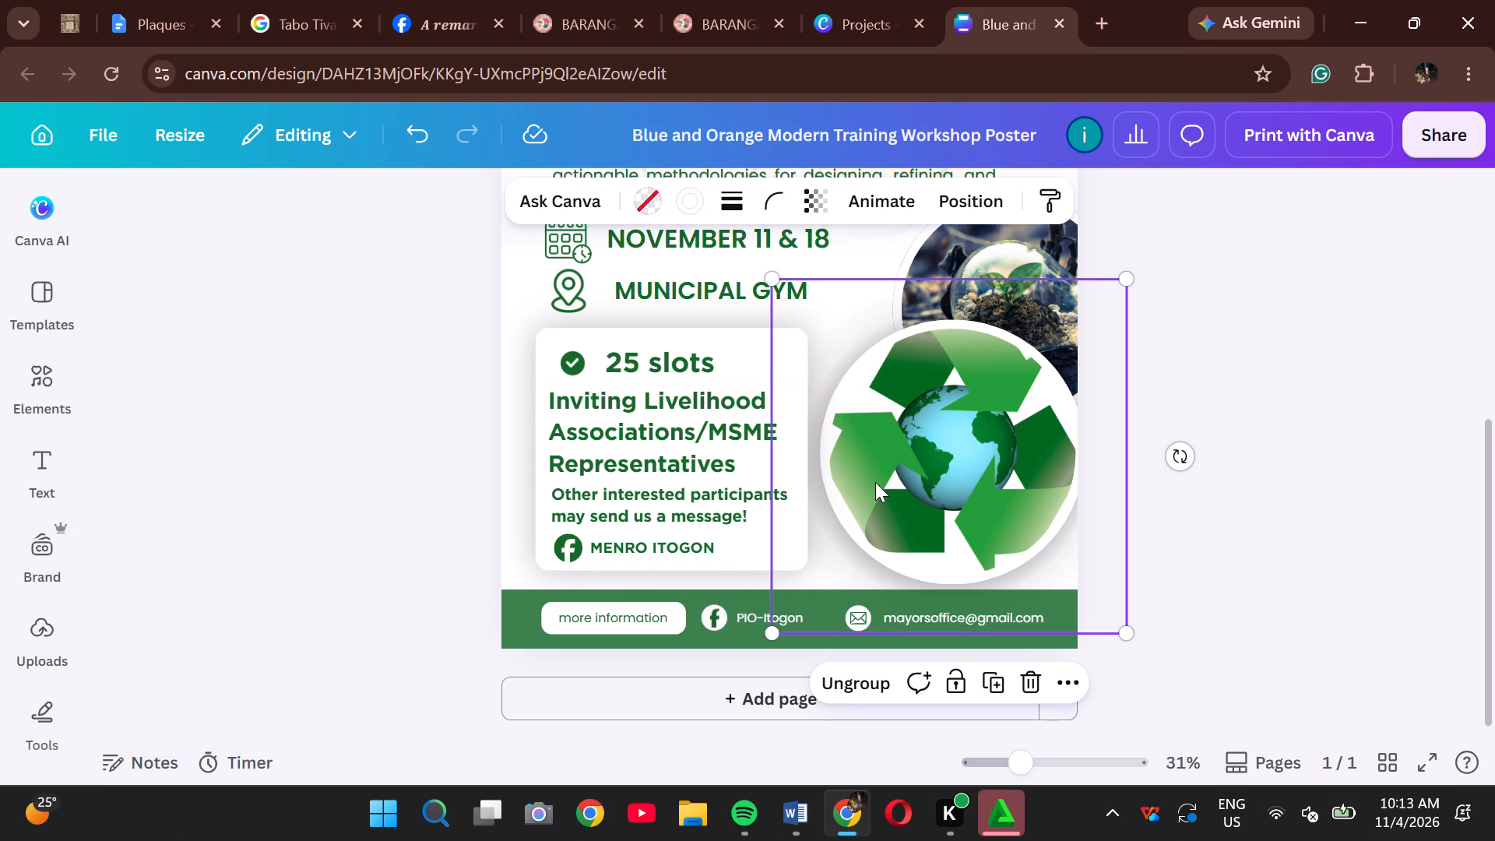
left_click(816, 213)
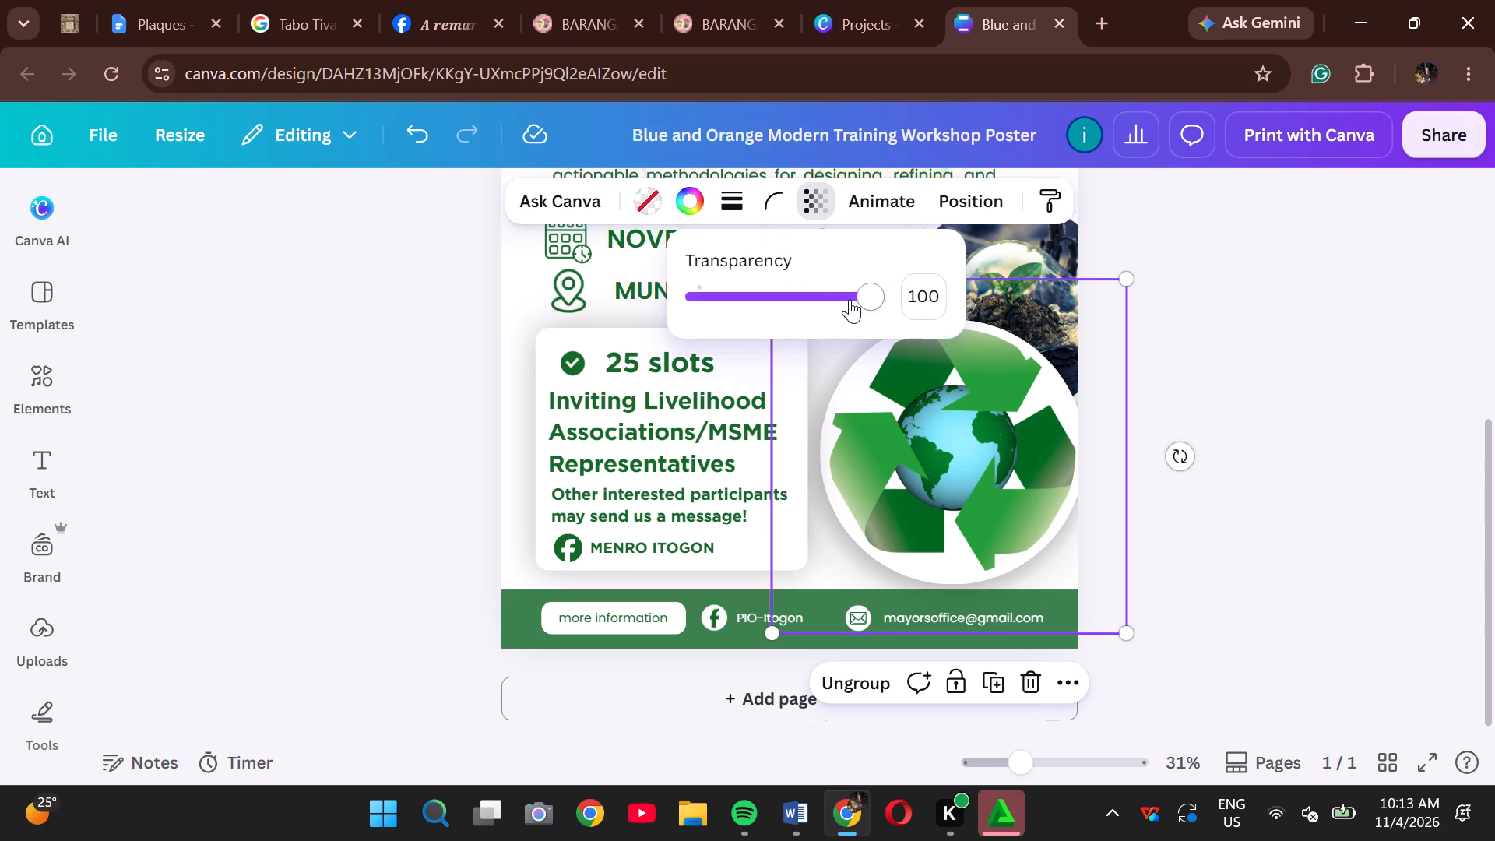
left_click(850, 299)
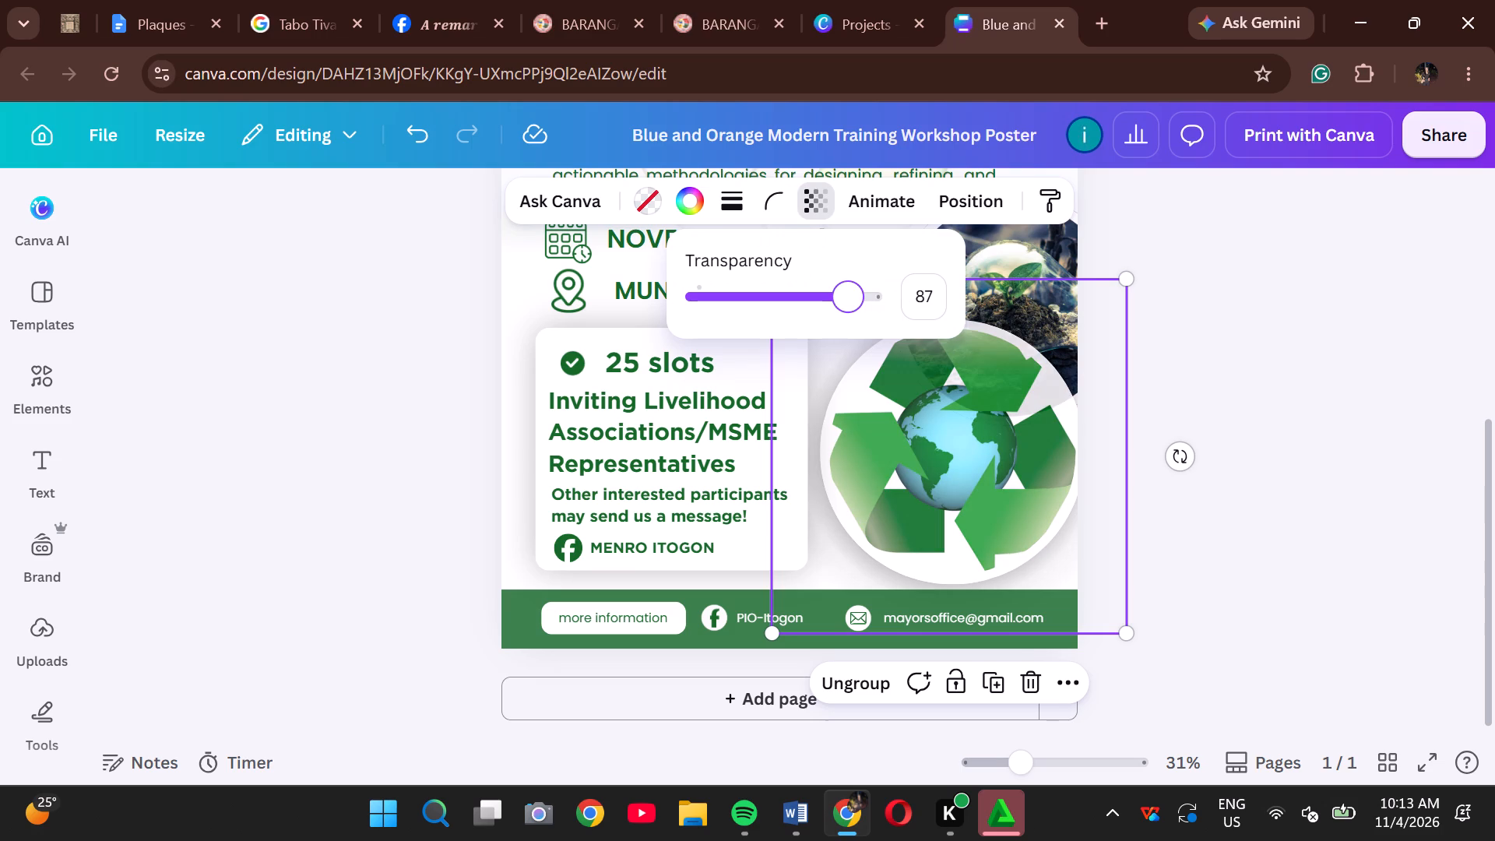
Lower the transparency value of the seedling photo behind the recycling globe to slightly below 89.
left_click(1044, 273)
left_click(903, 222)
left_click(910, 211)
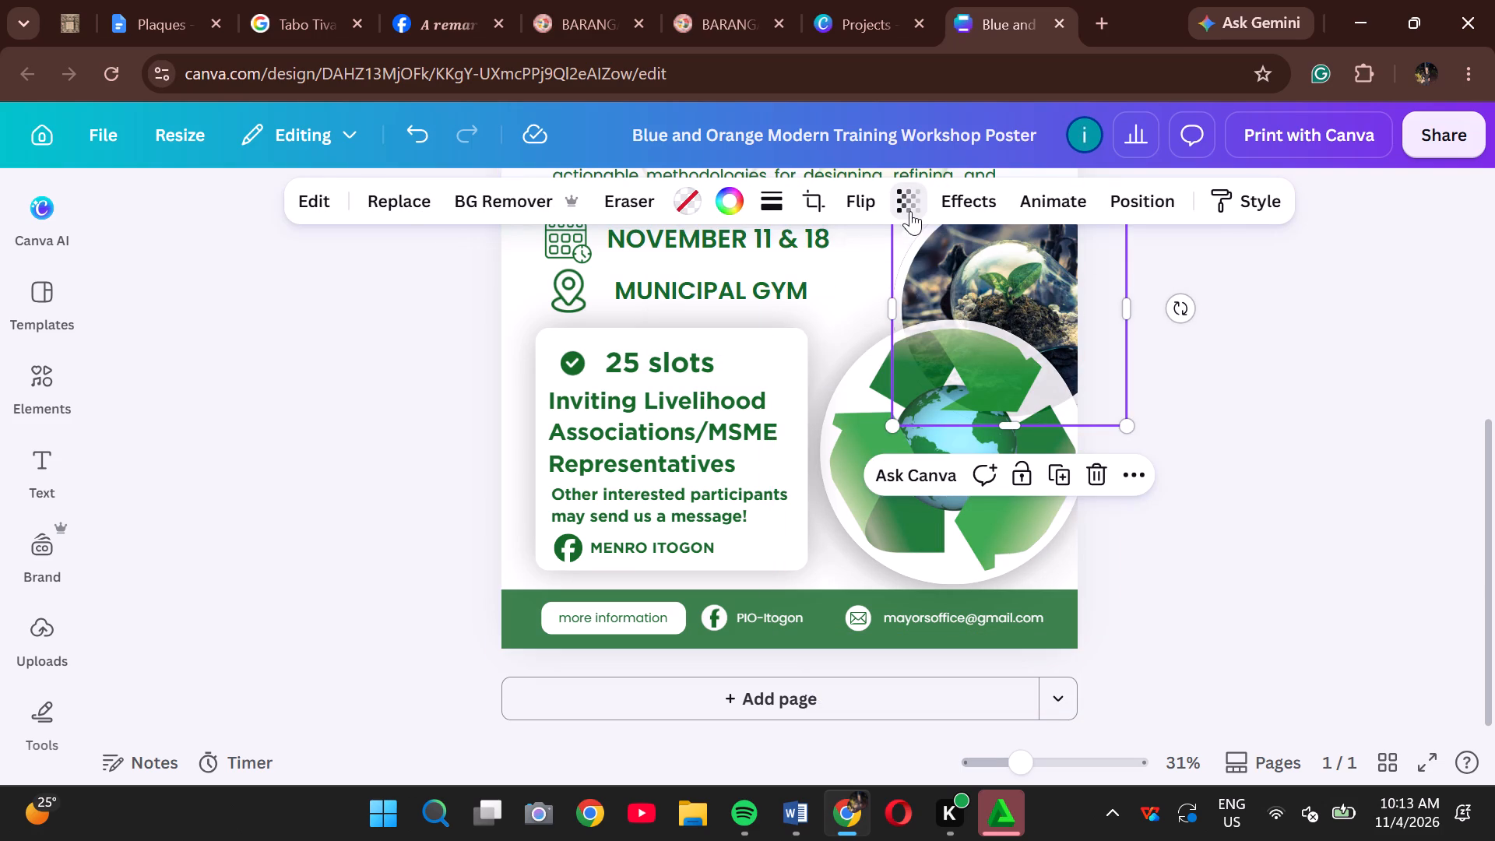
left_click(938, 295)
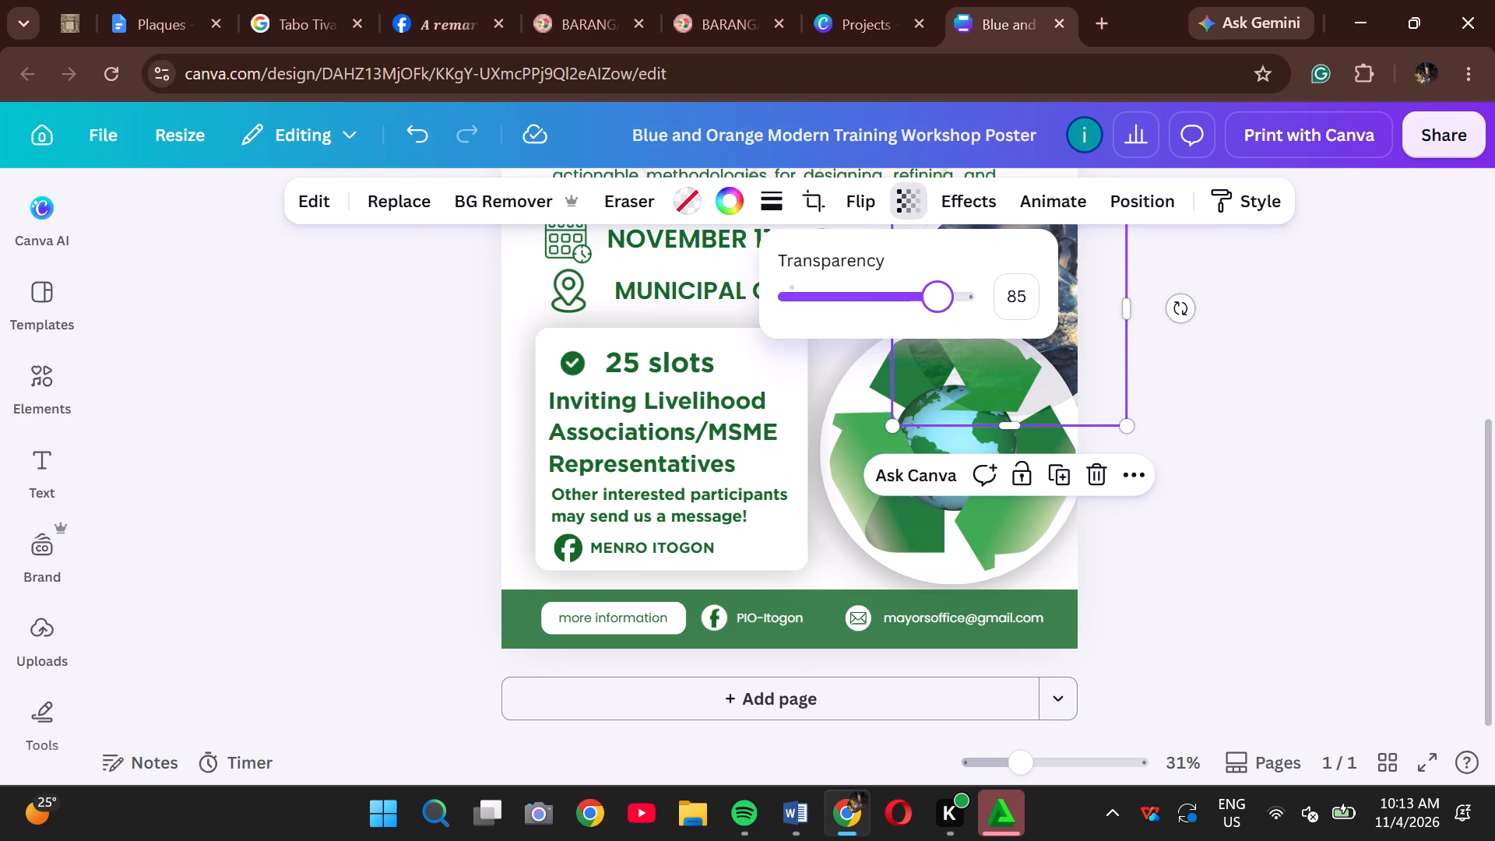
left_click_drag(933, 295, 945, 297)
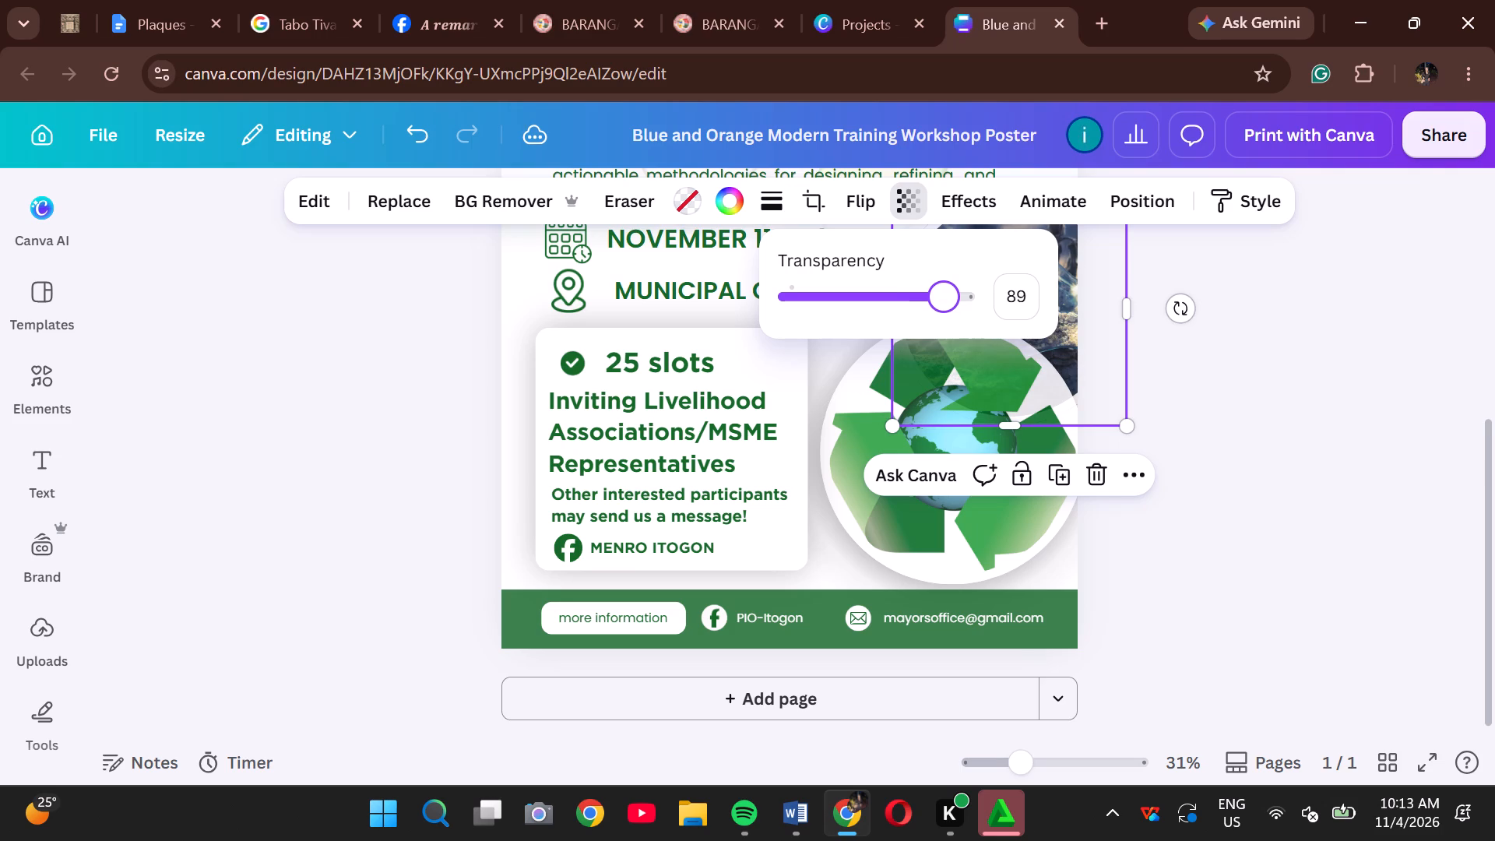
left_click_drag(945, 297, 942, 297)
double_click(1227, 343)
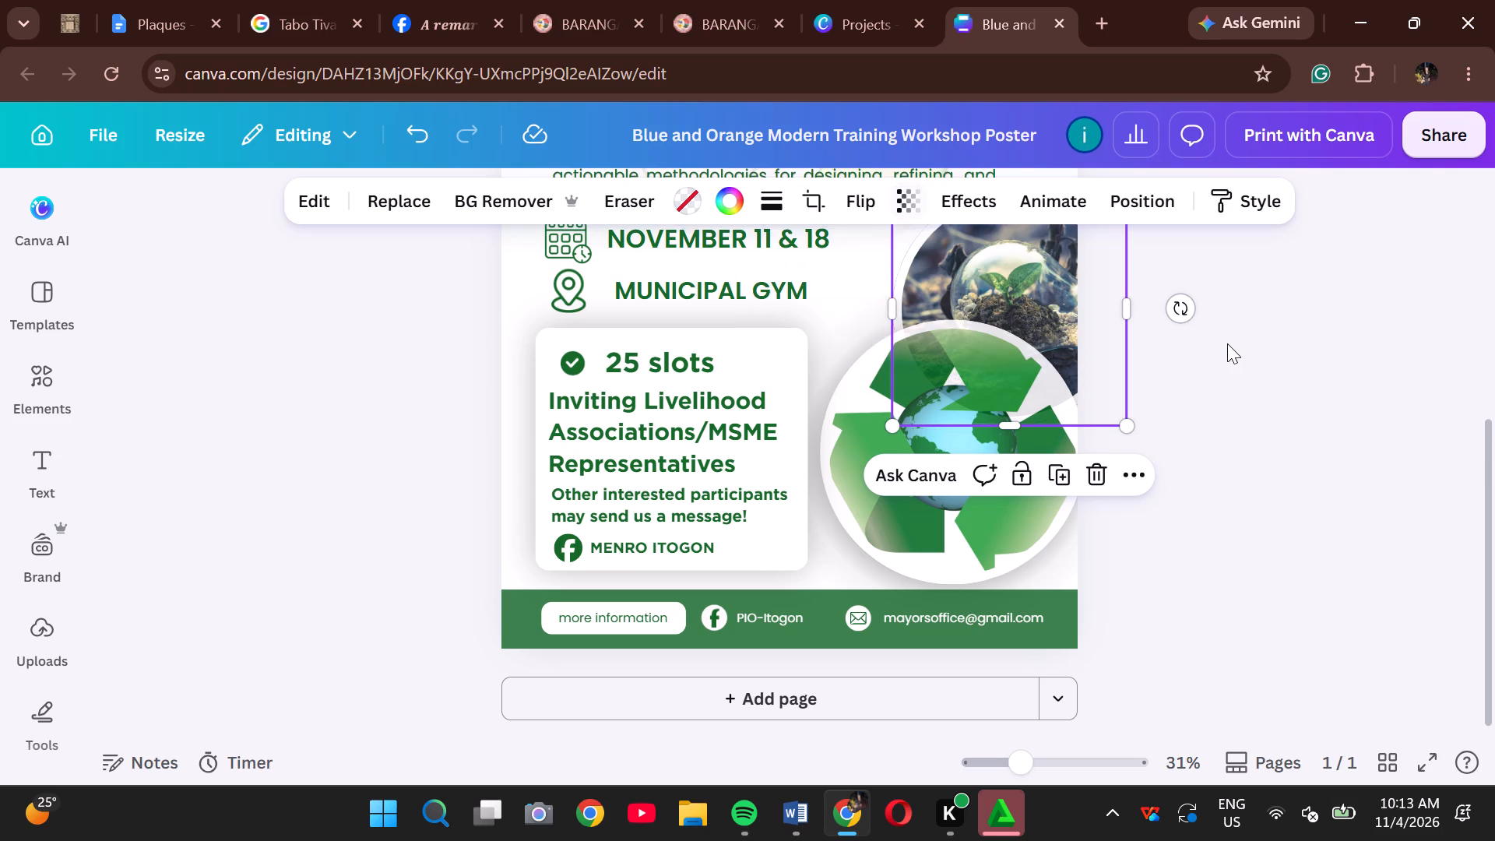
Download the poster as a JPG with the export size enlarged to 4961×7016 px.
scroll(1196, 465, "up", 2)
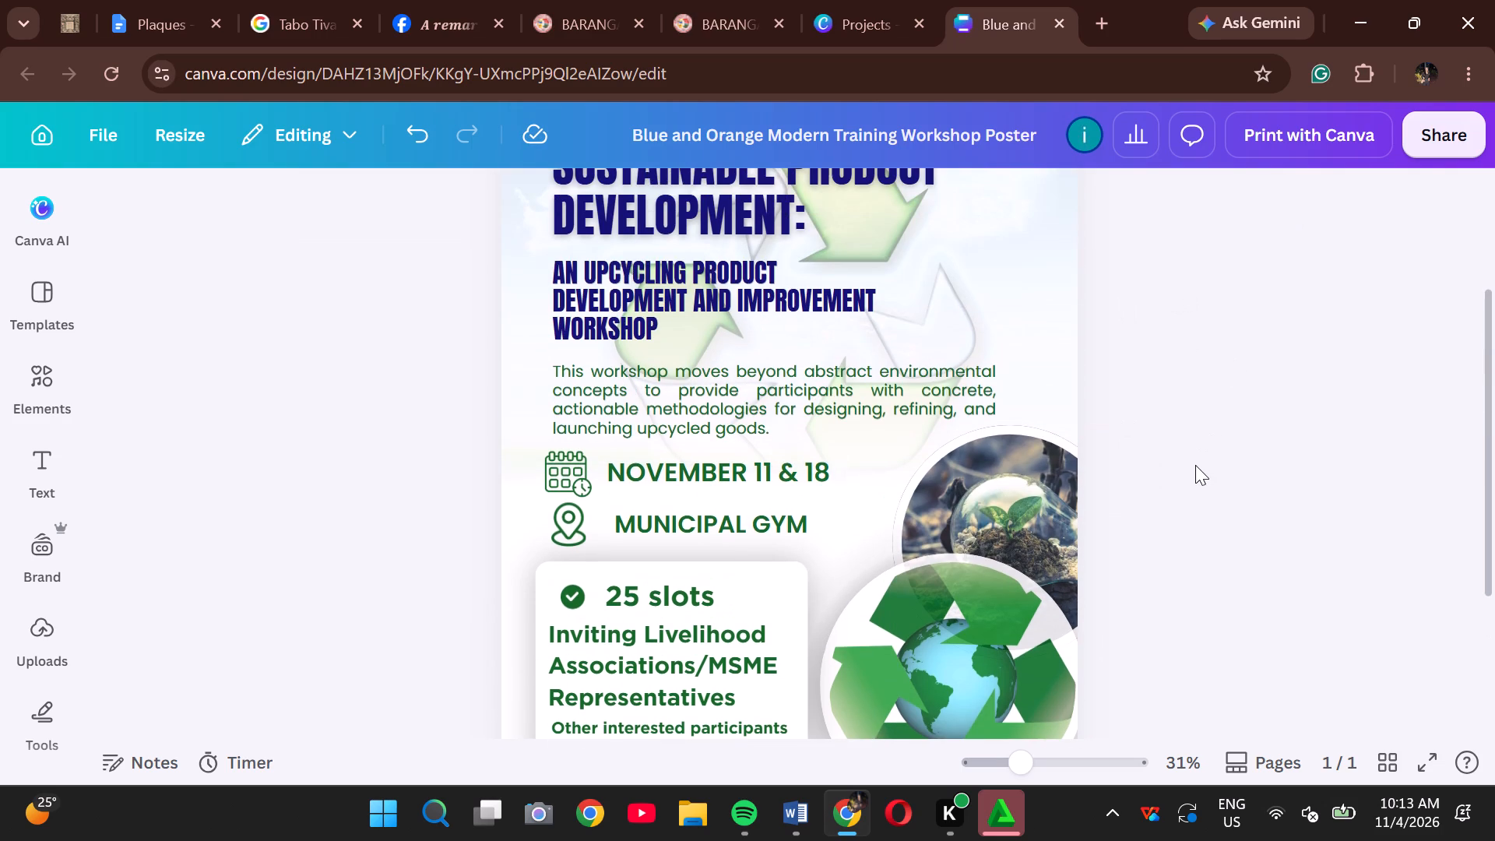
scroll(1195, 465, "up", 3)
left_click(1440, 117)
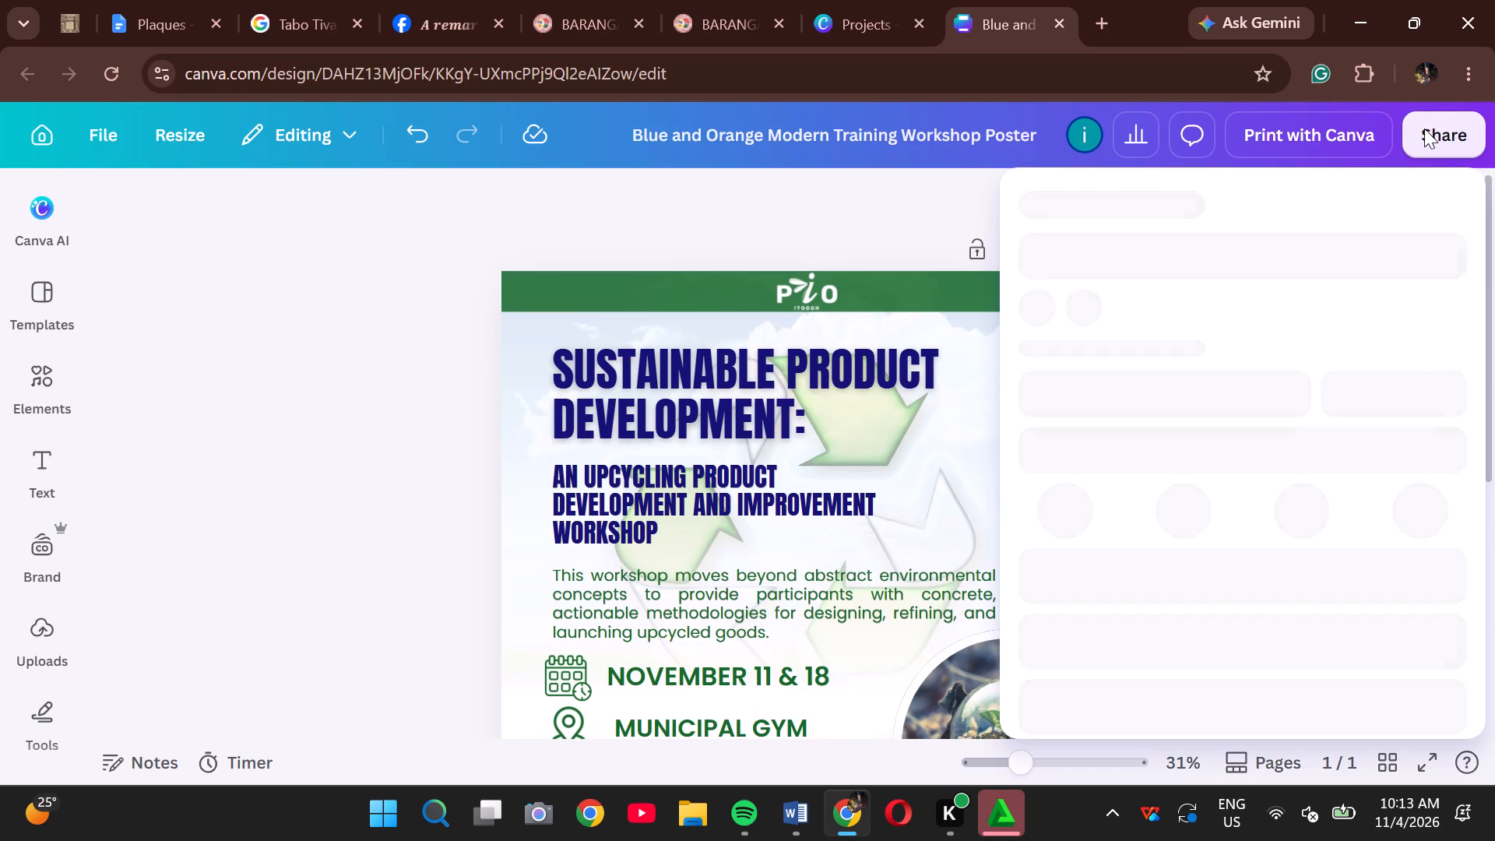
scroll(1135, 596, "down", 1)
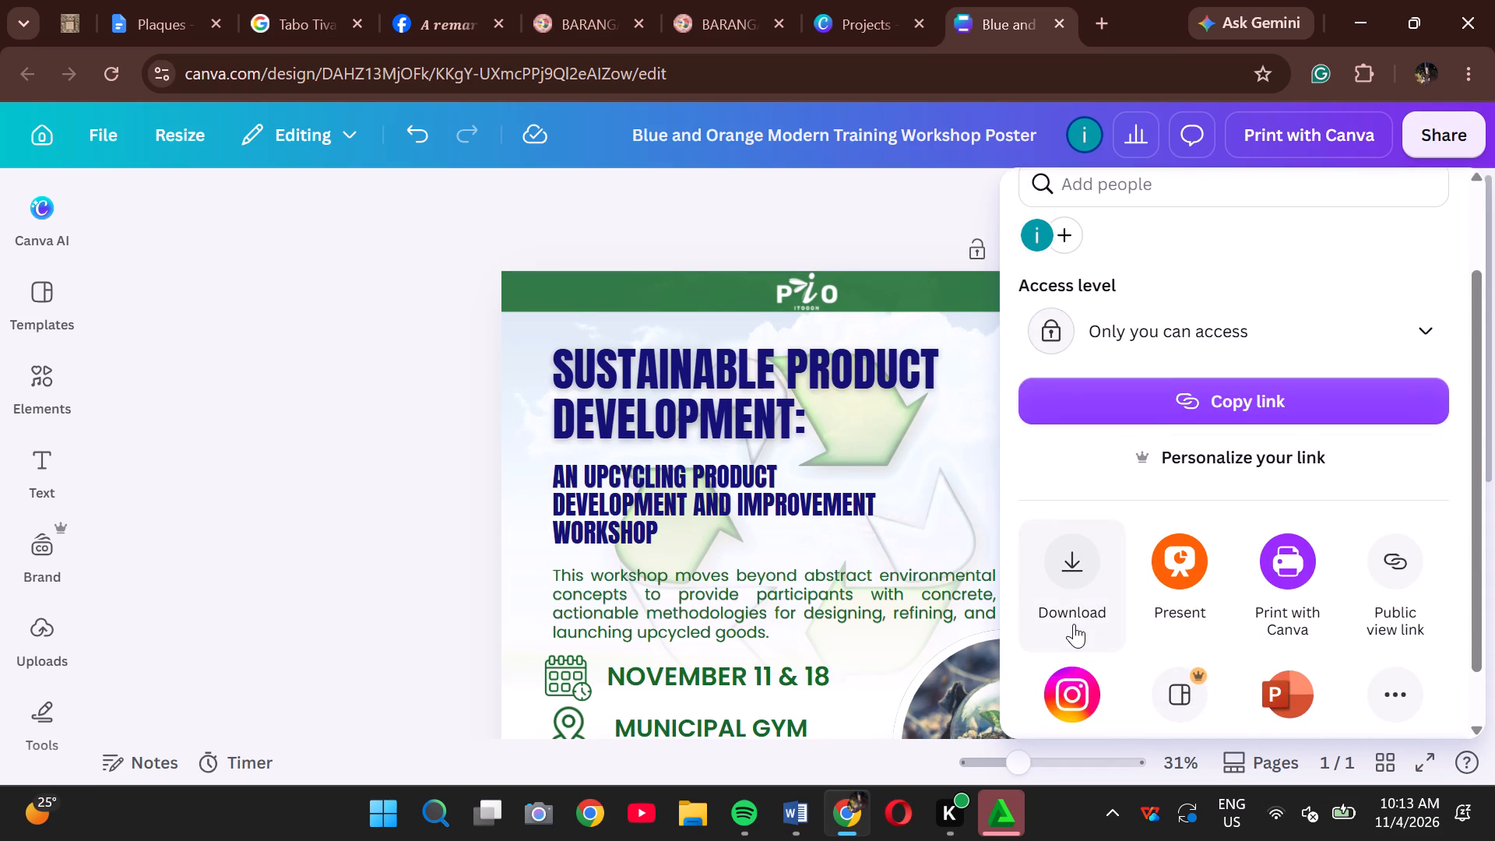
left_click(1065, 598)
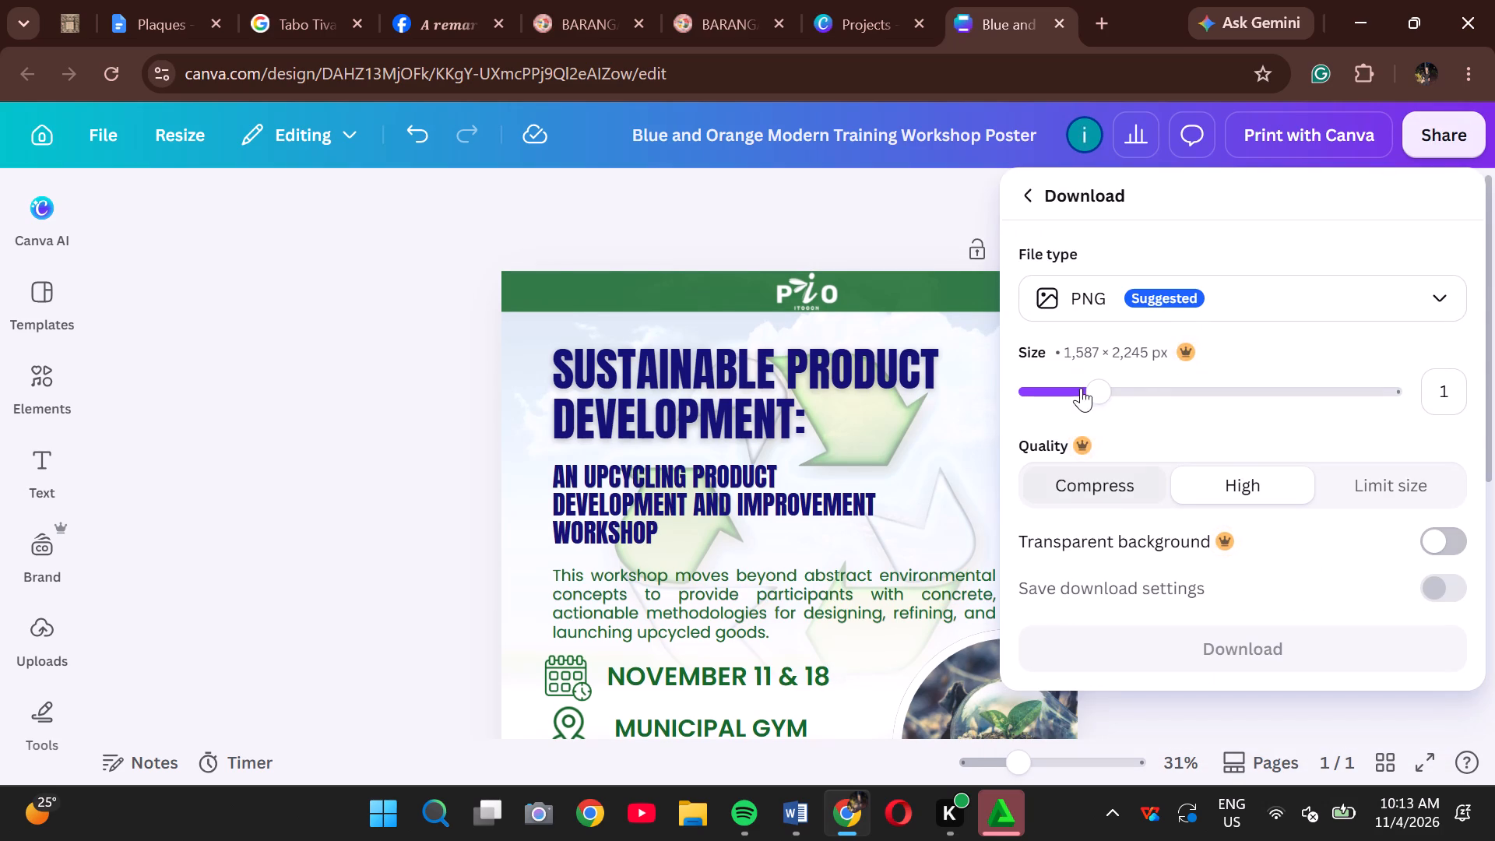
left_click_drag(1094, 388, 1367, 383)
left_click(1363, 298)
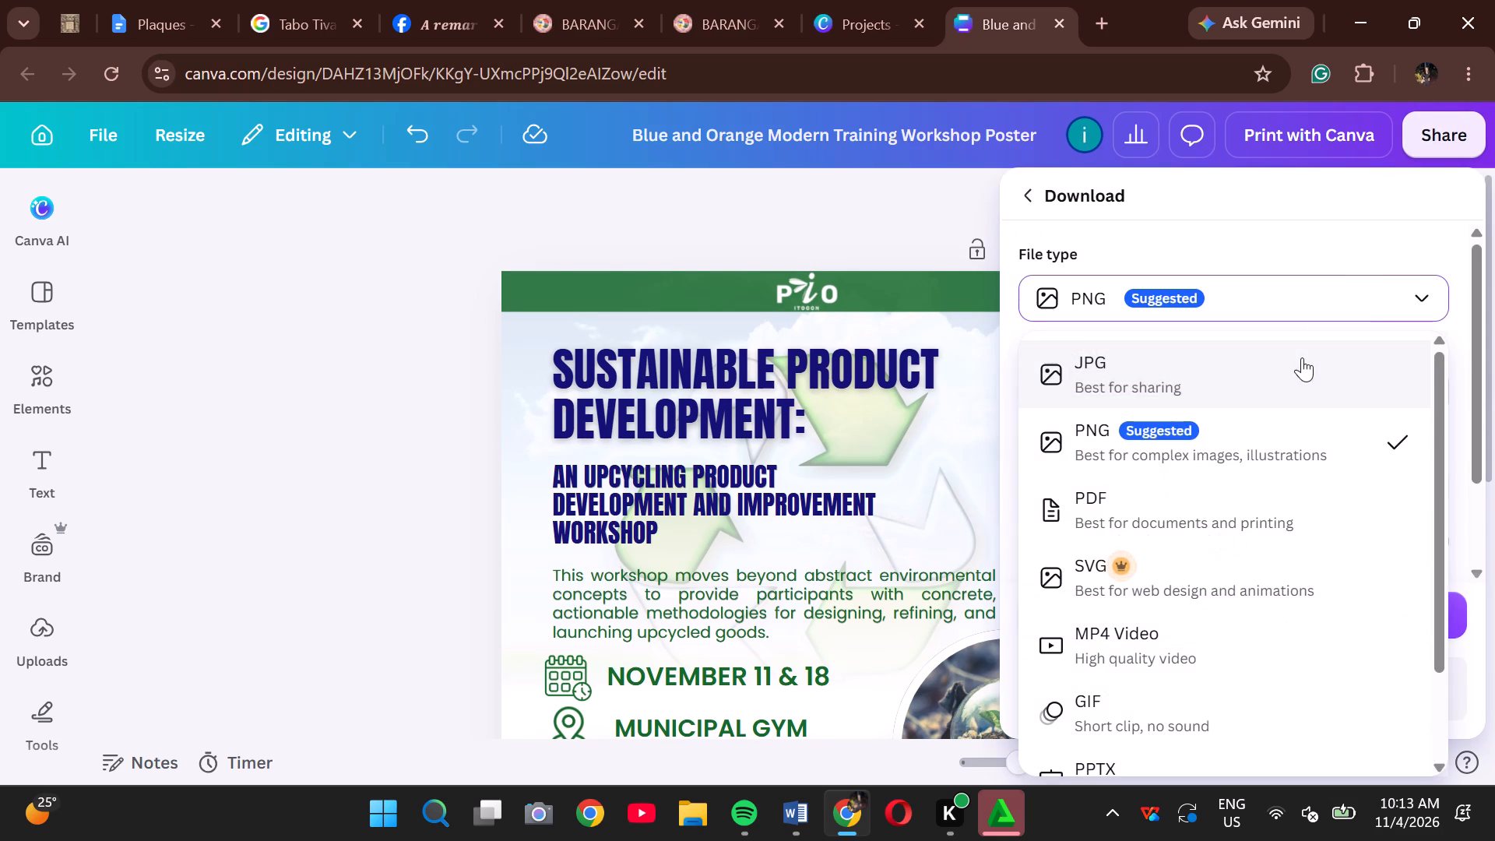
left_click(1300, 361)
left_click(1252, 605)
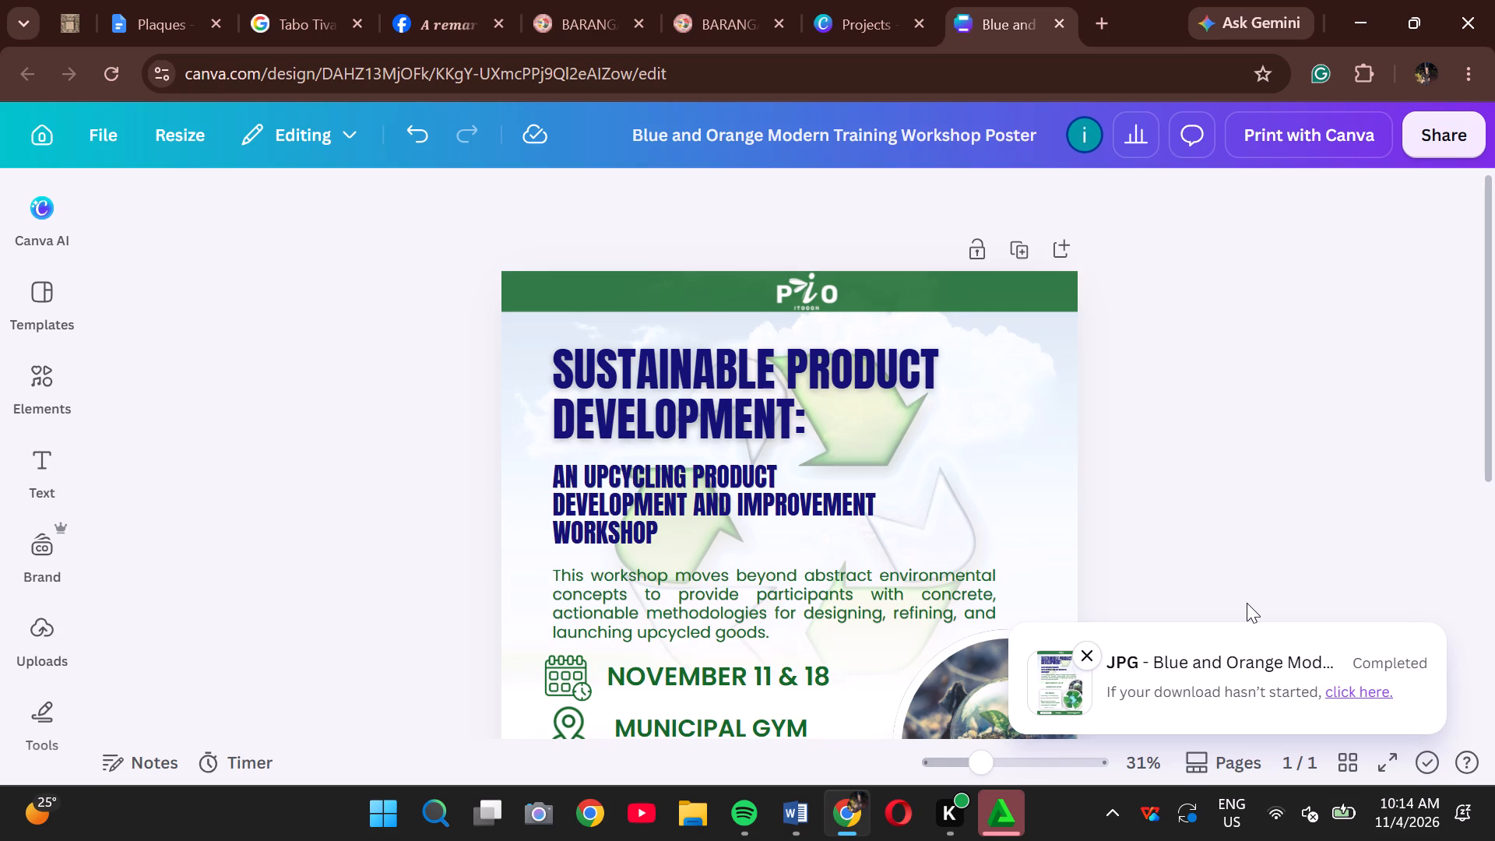
Open the downloaded poster image in the image viewer and inspect its title, date and venue text up close.
double_click(1205, 161)
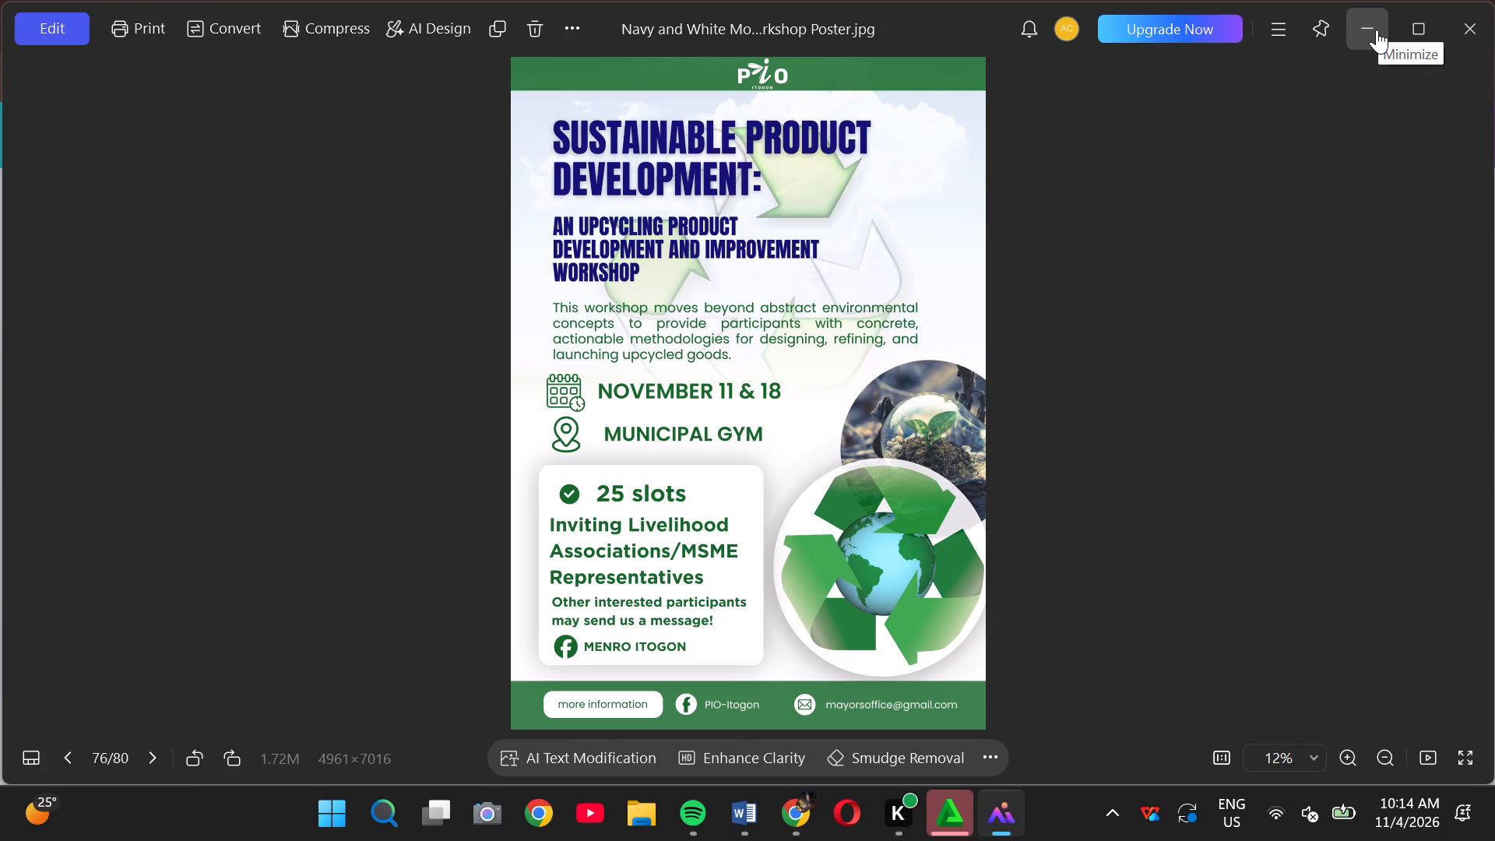
left_click(1285, 204)
left_click(615, 280)
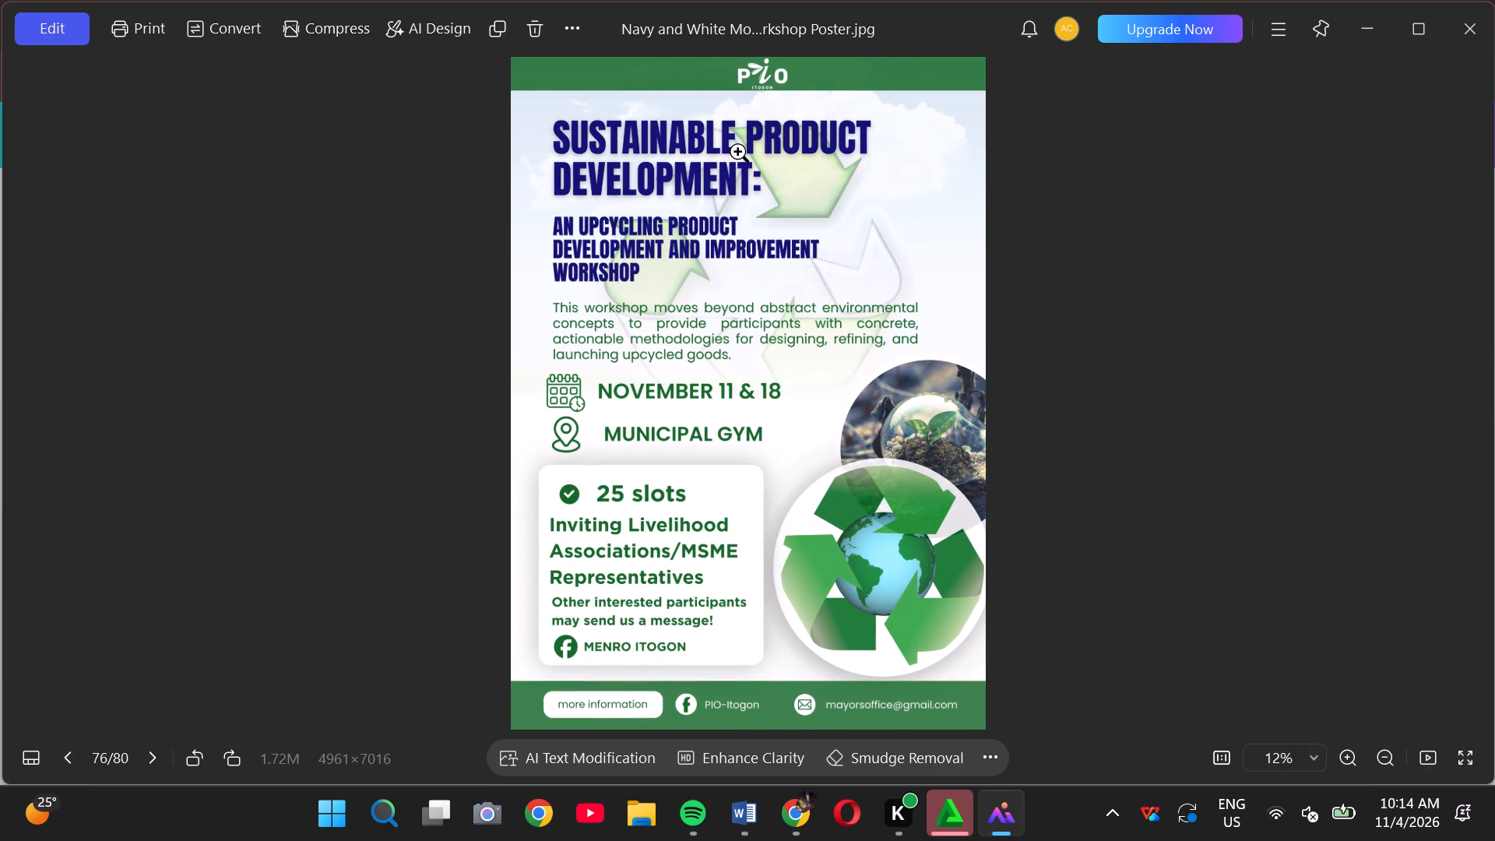
double_click(738, 153)
left_click(702, 288)
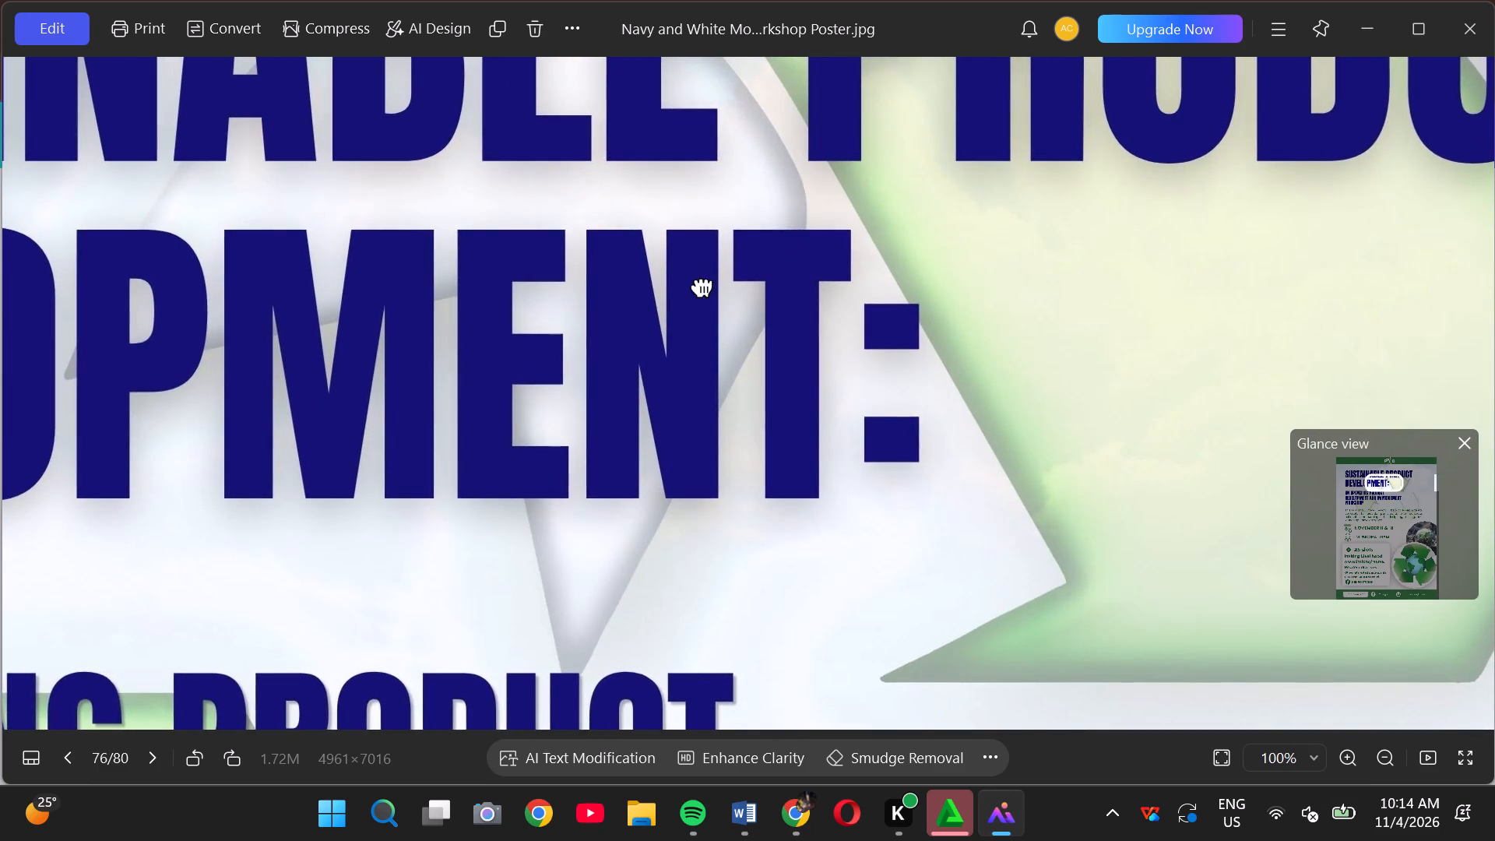
left_click(634, 380)
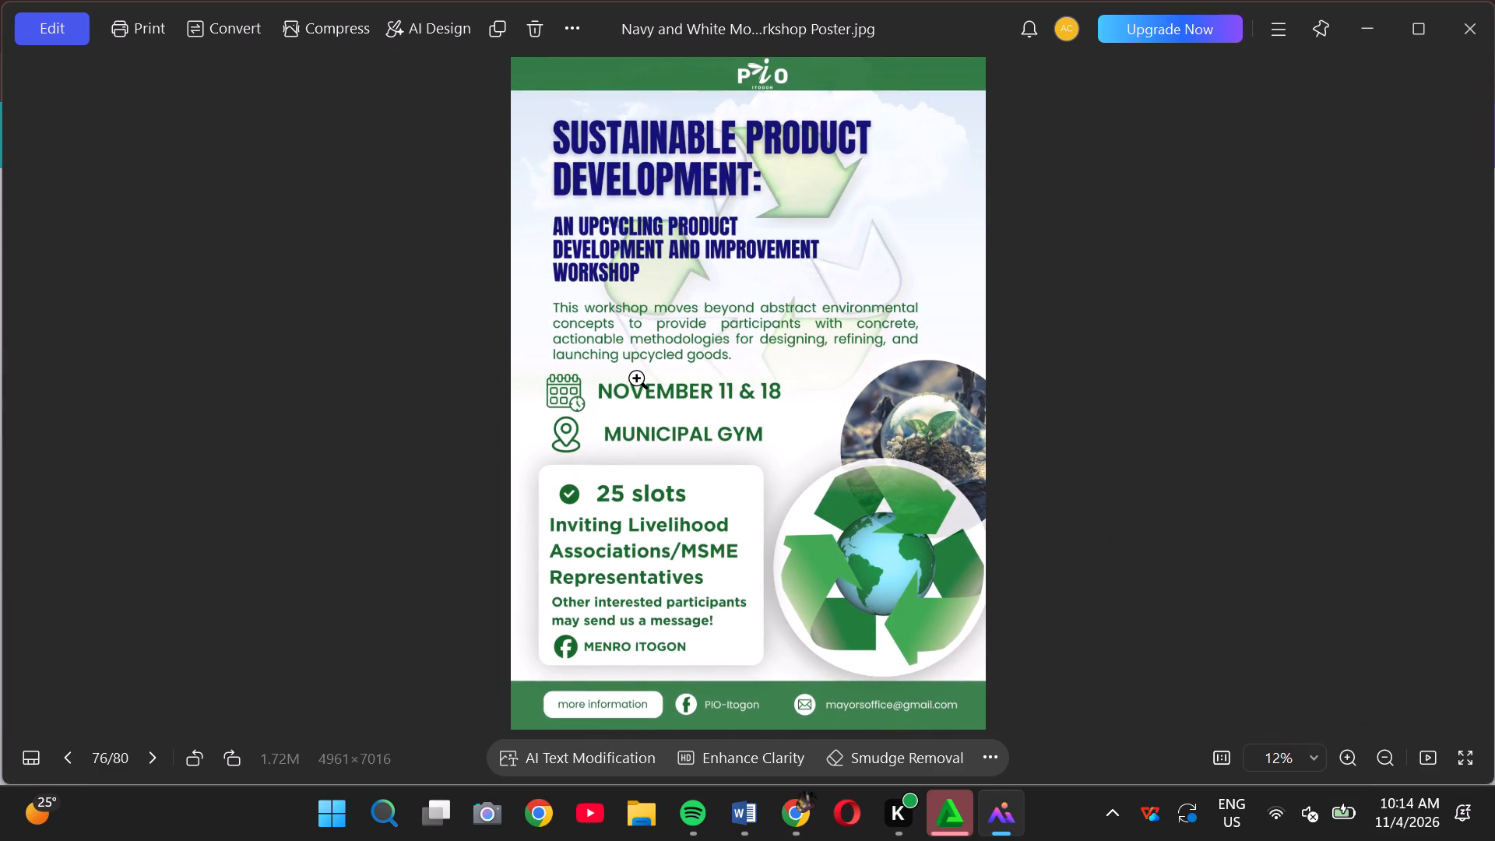
double_click(638, 379)
double_click(635, 422)
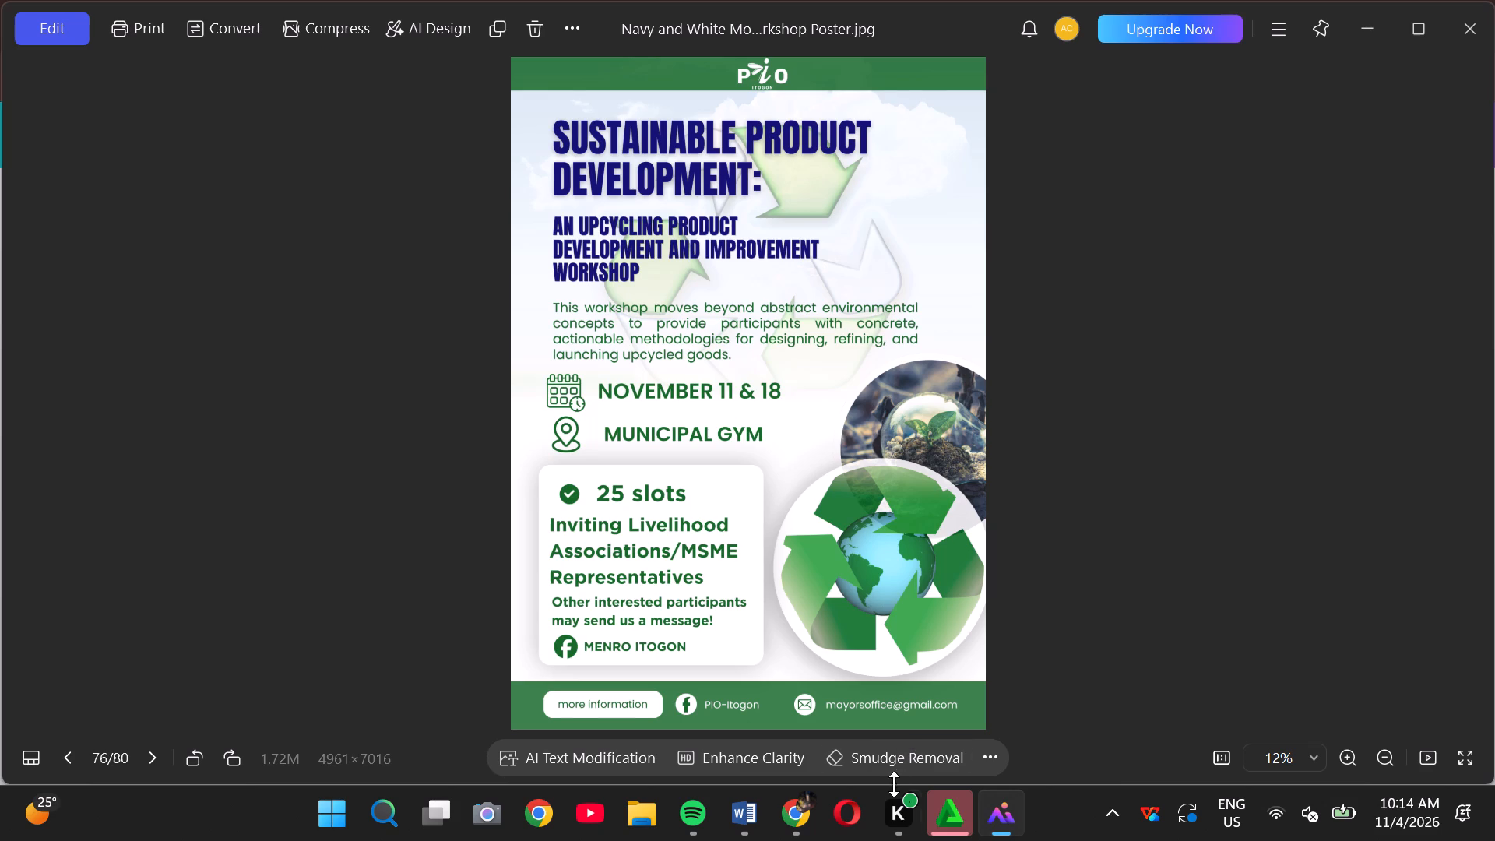
Back in the browser, enlarge the "25 slots" text to size 77.4 and move it out of the invitation box beside the workshop subtitle.
left_click(784, 818)
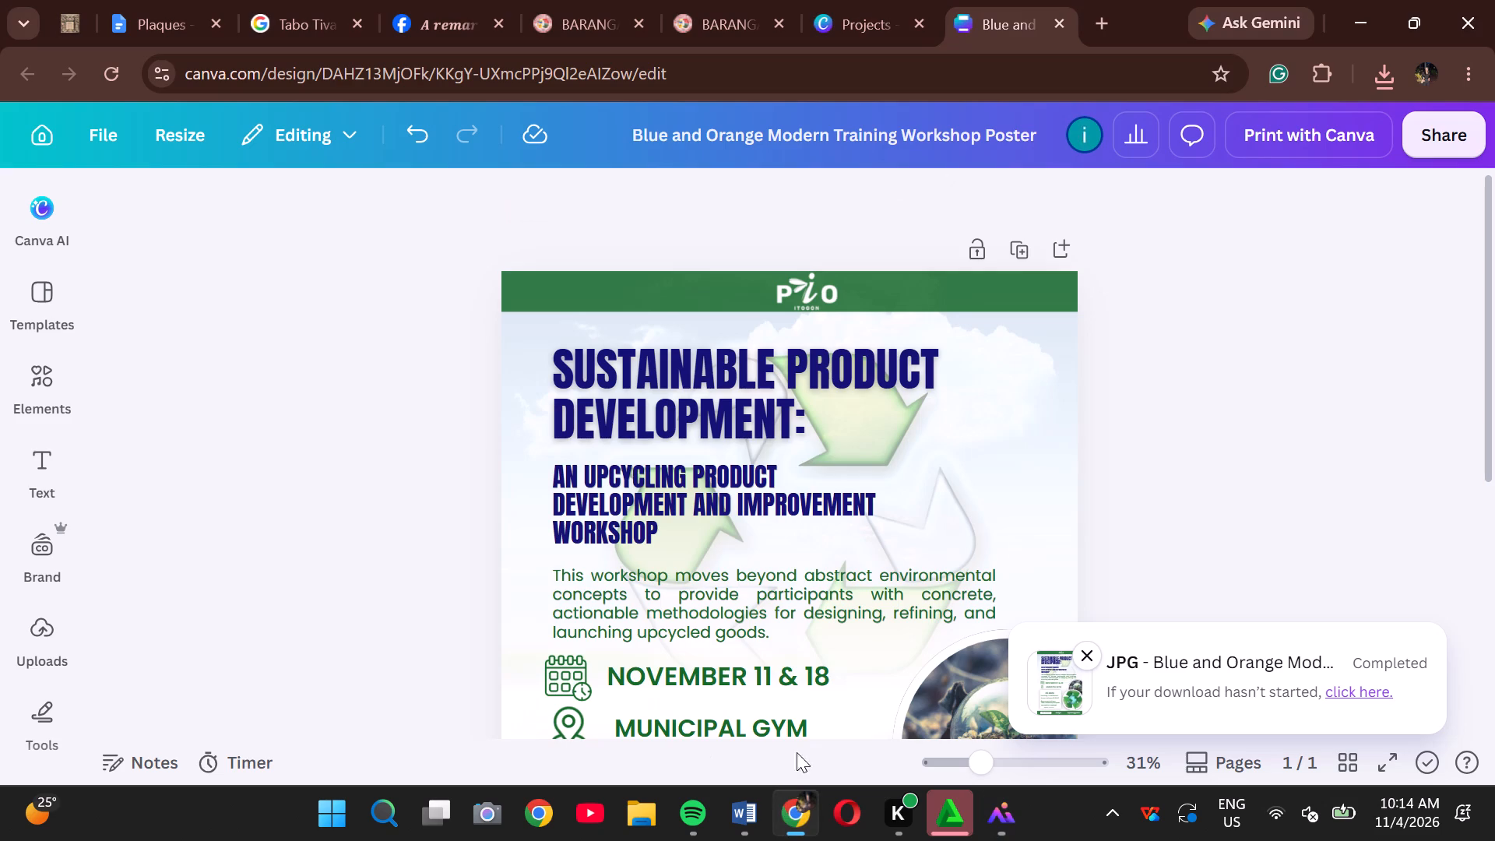
left_click(955, 766)
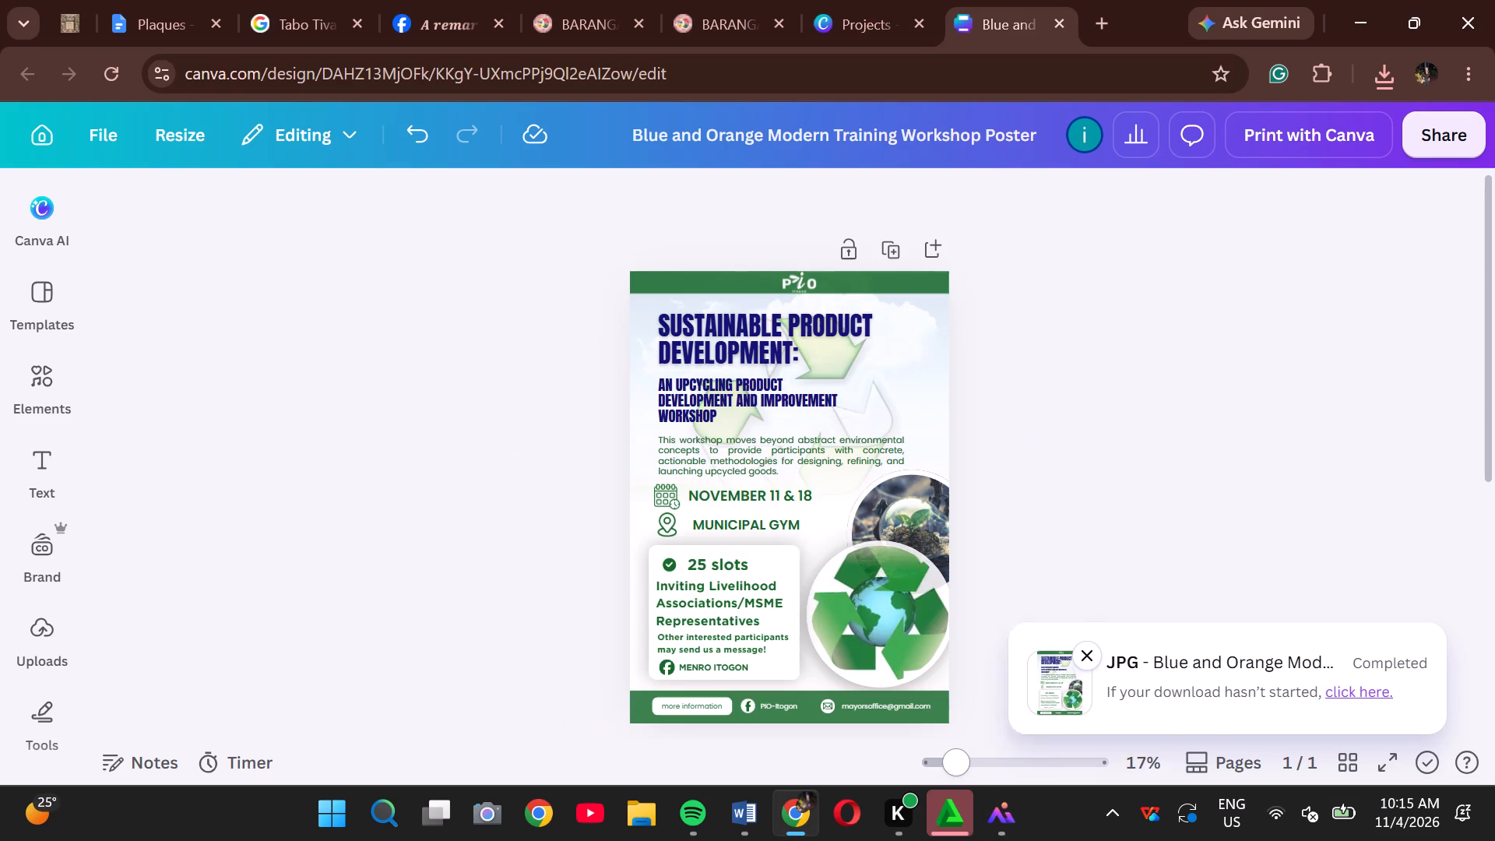
left_click(719, 561)
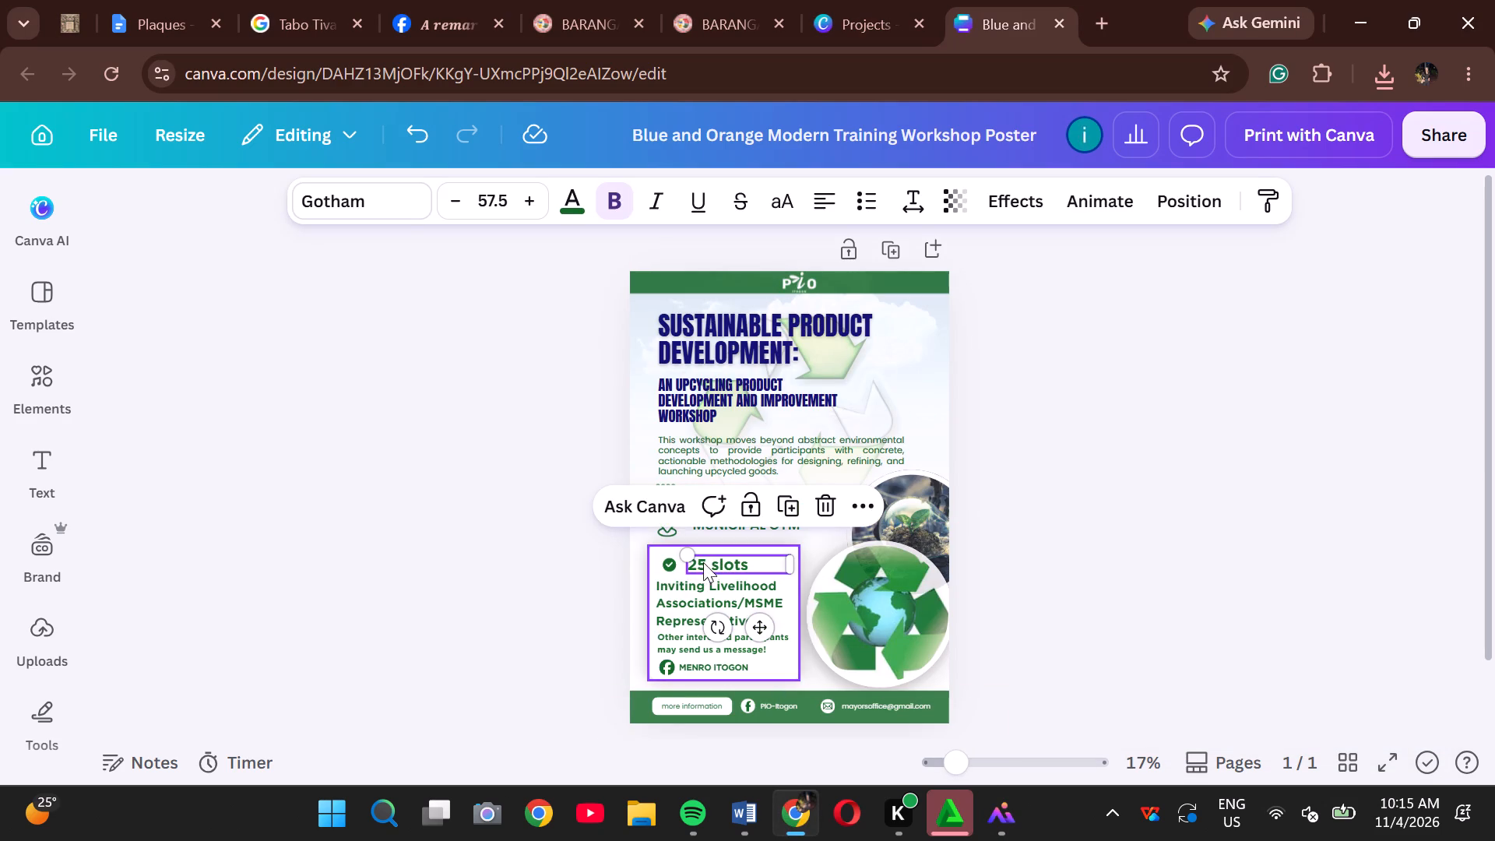
left_click_drag(691, 554, 660, 512)
left_click_drag(739, 630, 741, 625)
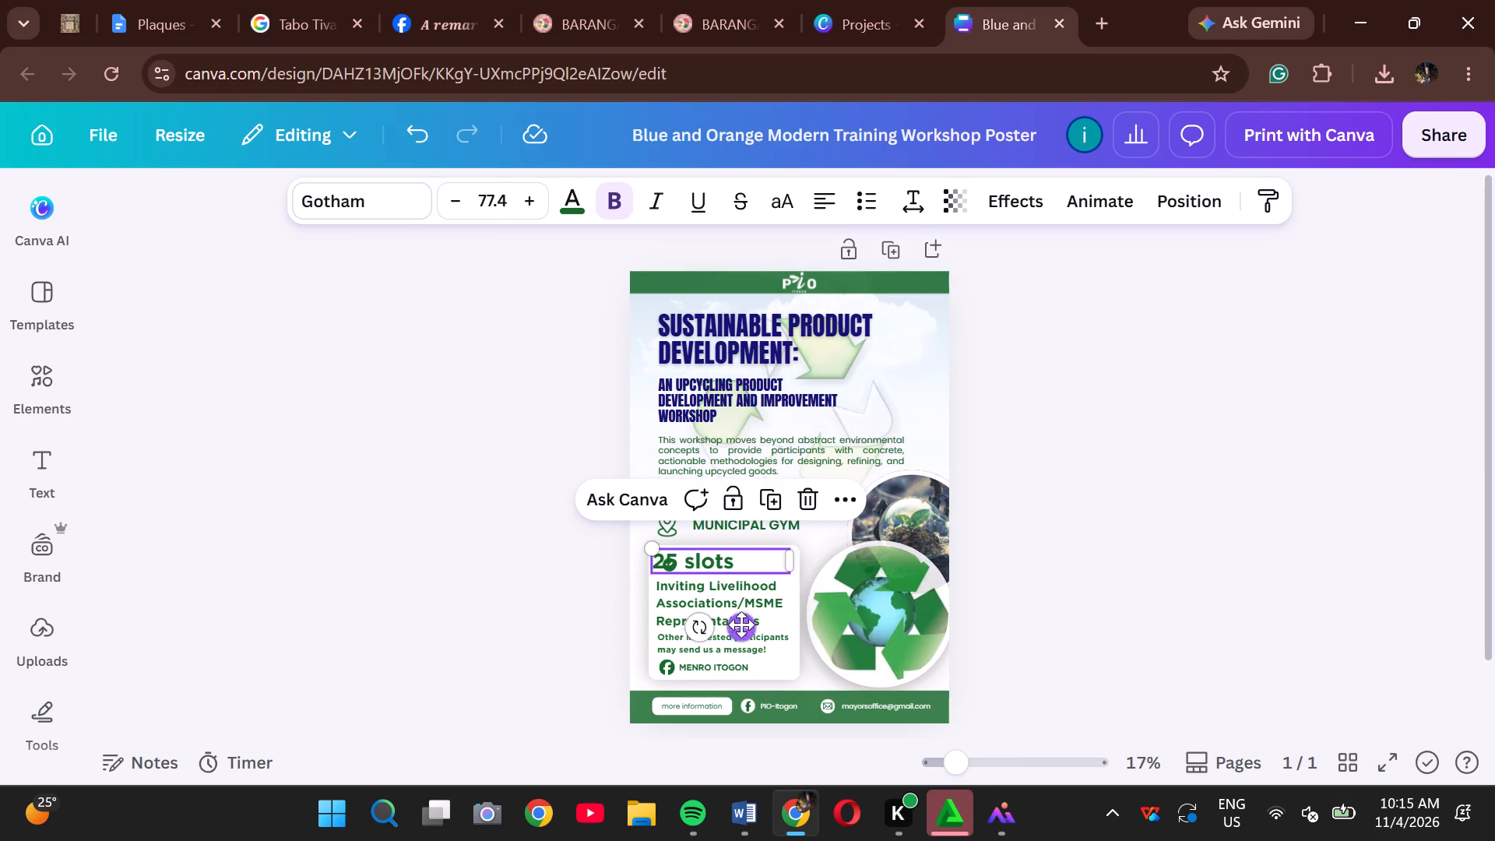
left_click_drag(741, 625, 942, 446)
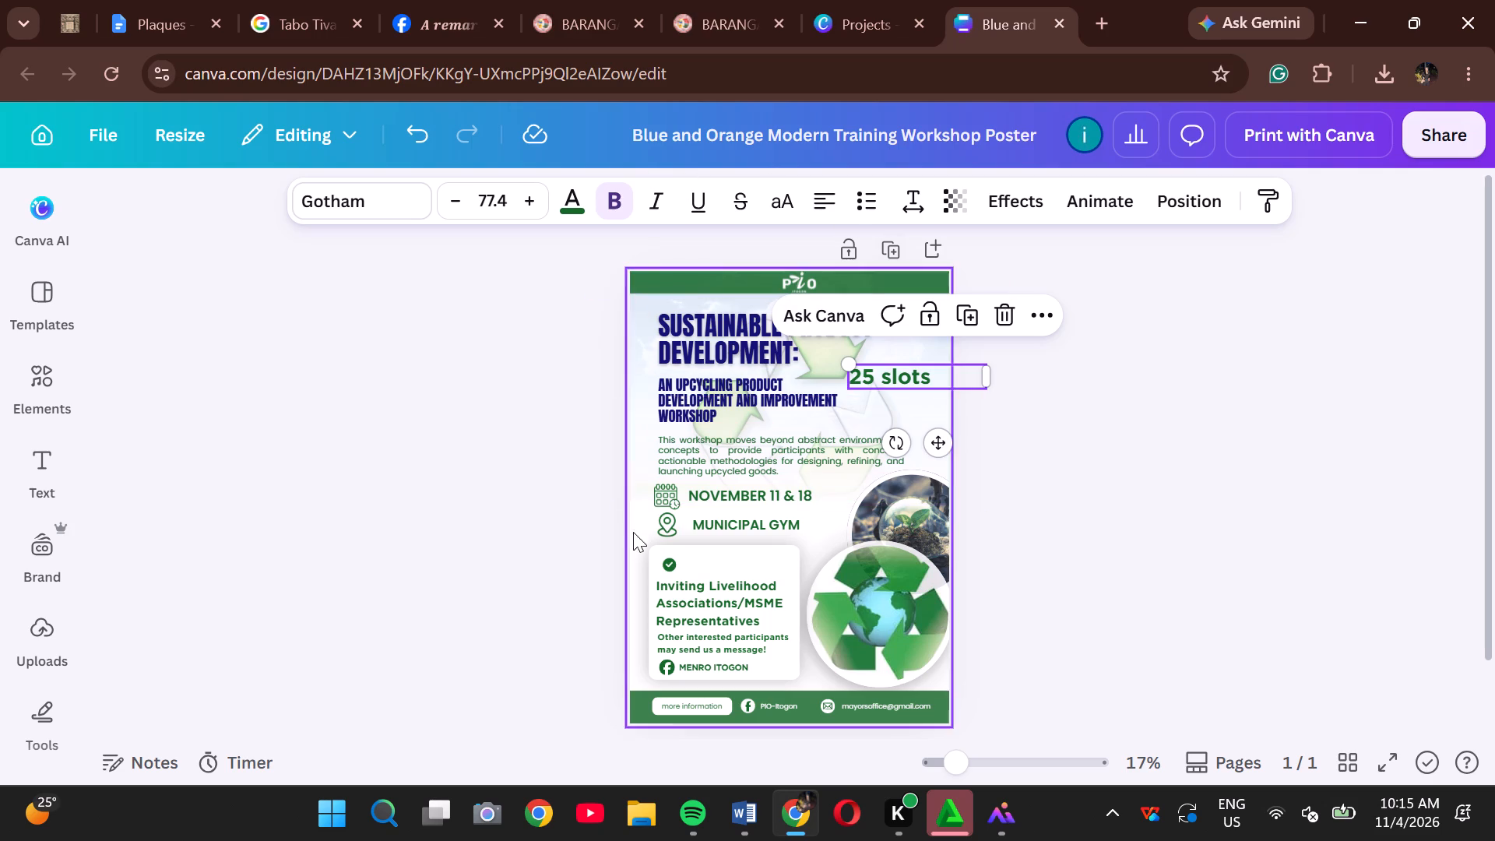
Delete the check mark icon from the invitation box.
left_click(670, 568)
left_click(749, 516)
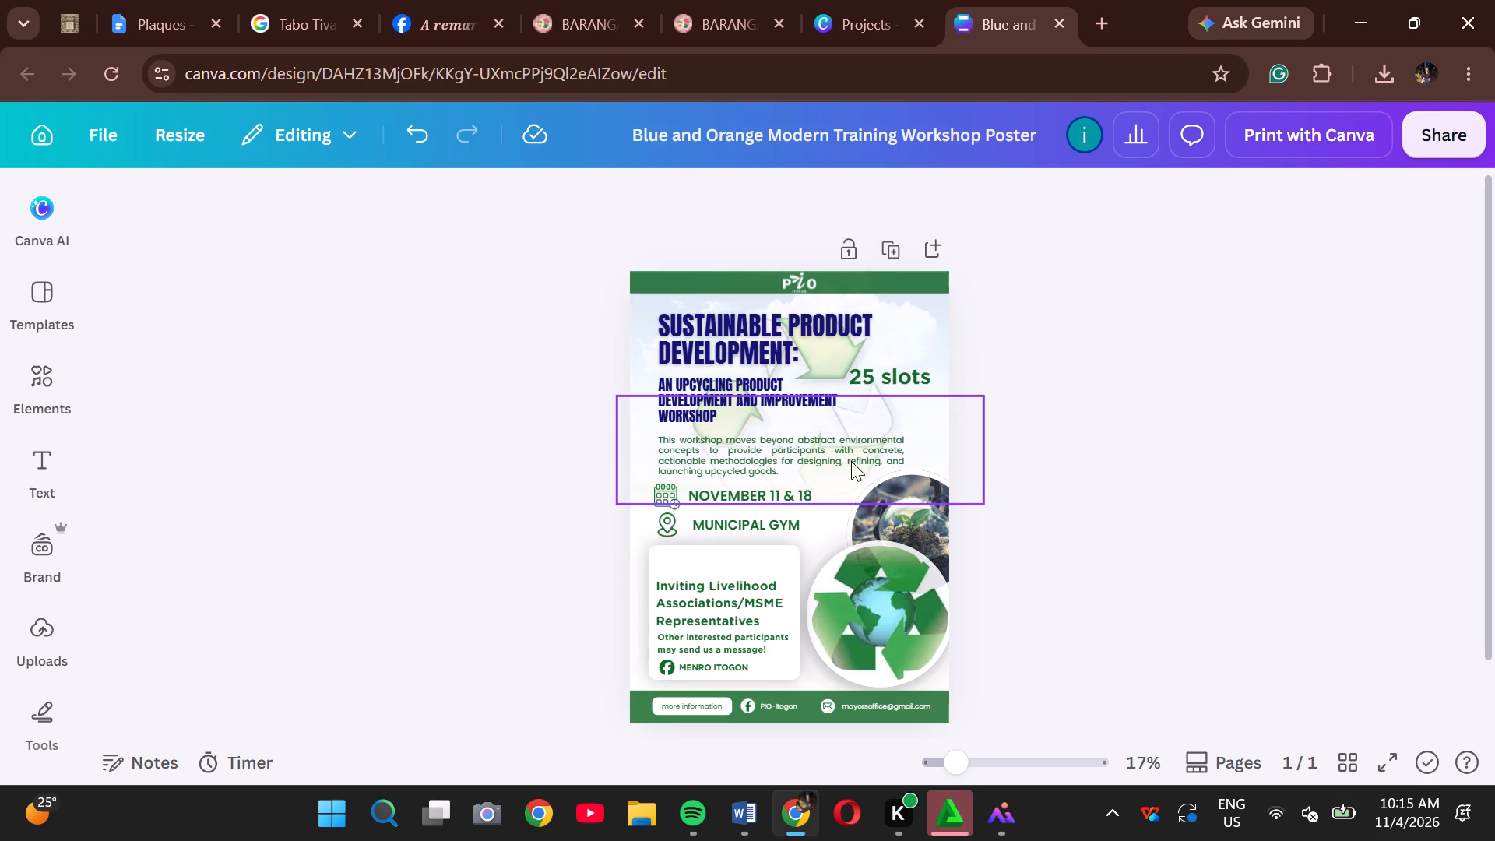
Search the design elements for "25 slots" and browse the results for a suitable graphic.
left_click(871, 384)
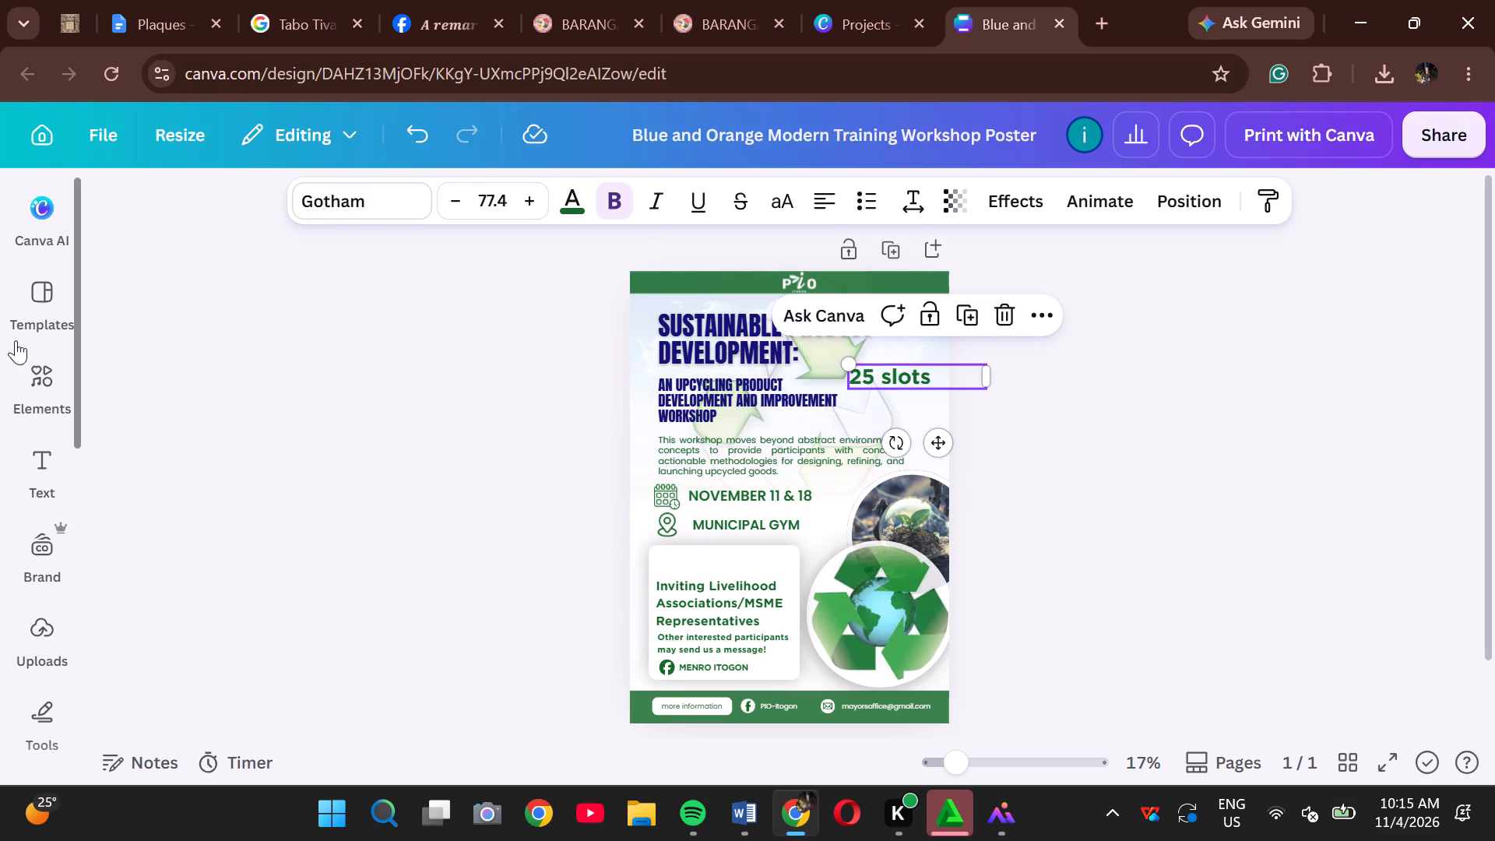
left_click(18, 388)
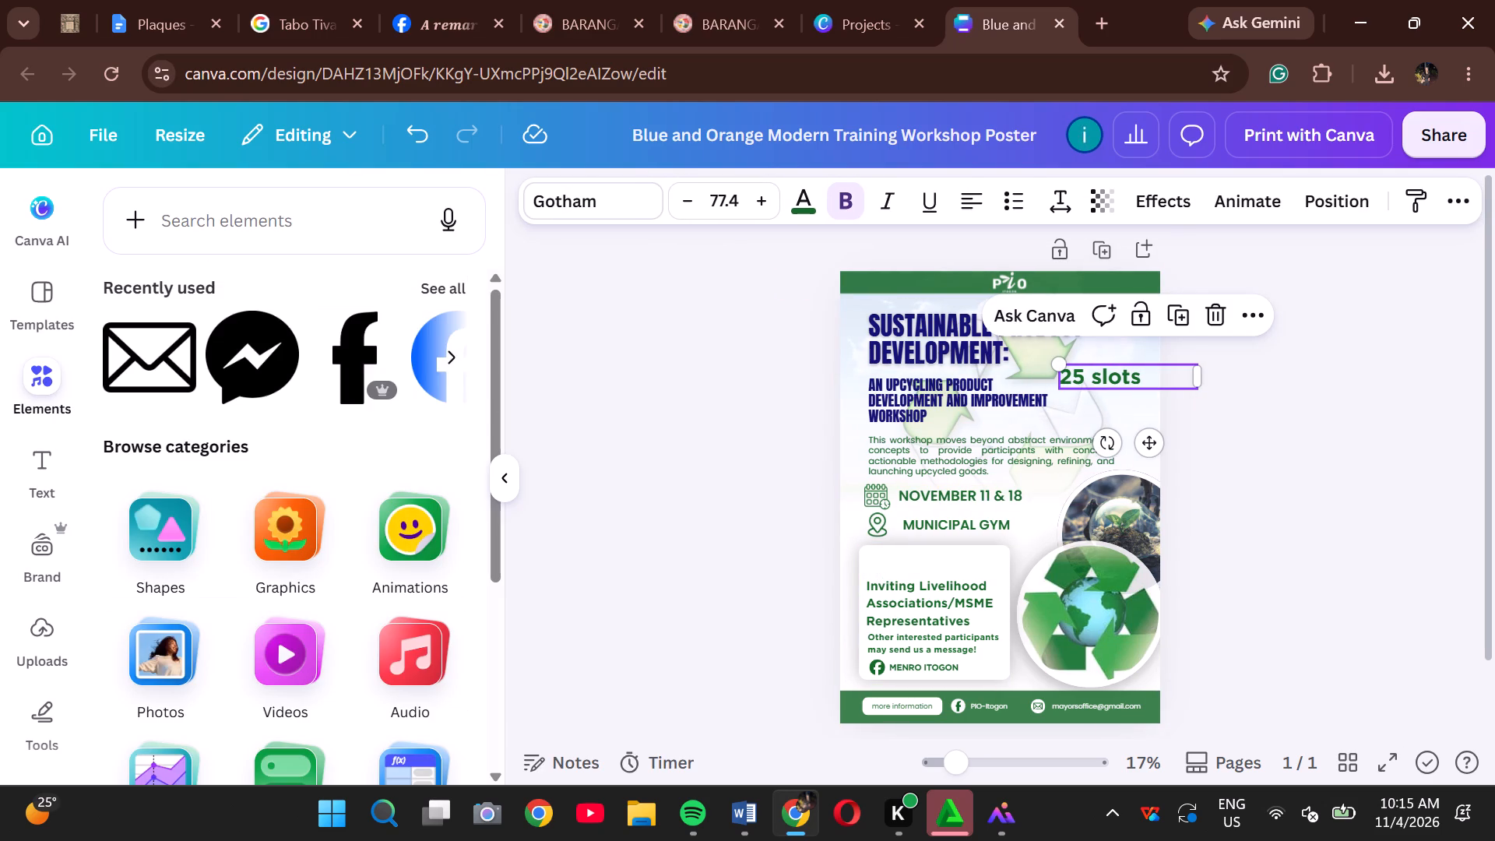
left_click(237, 209)
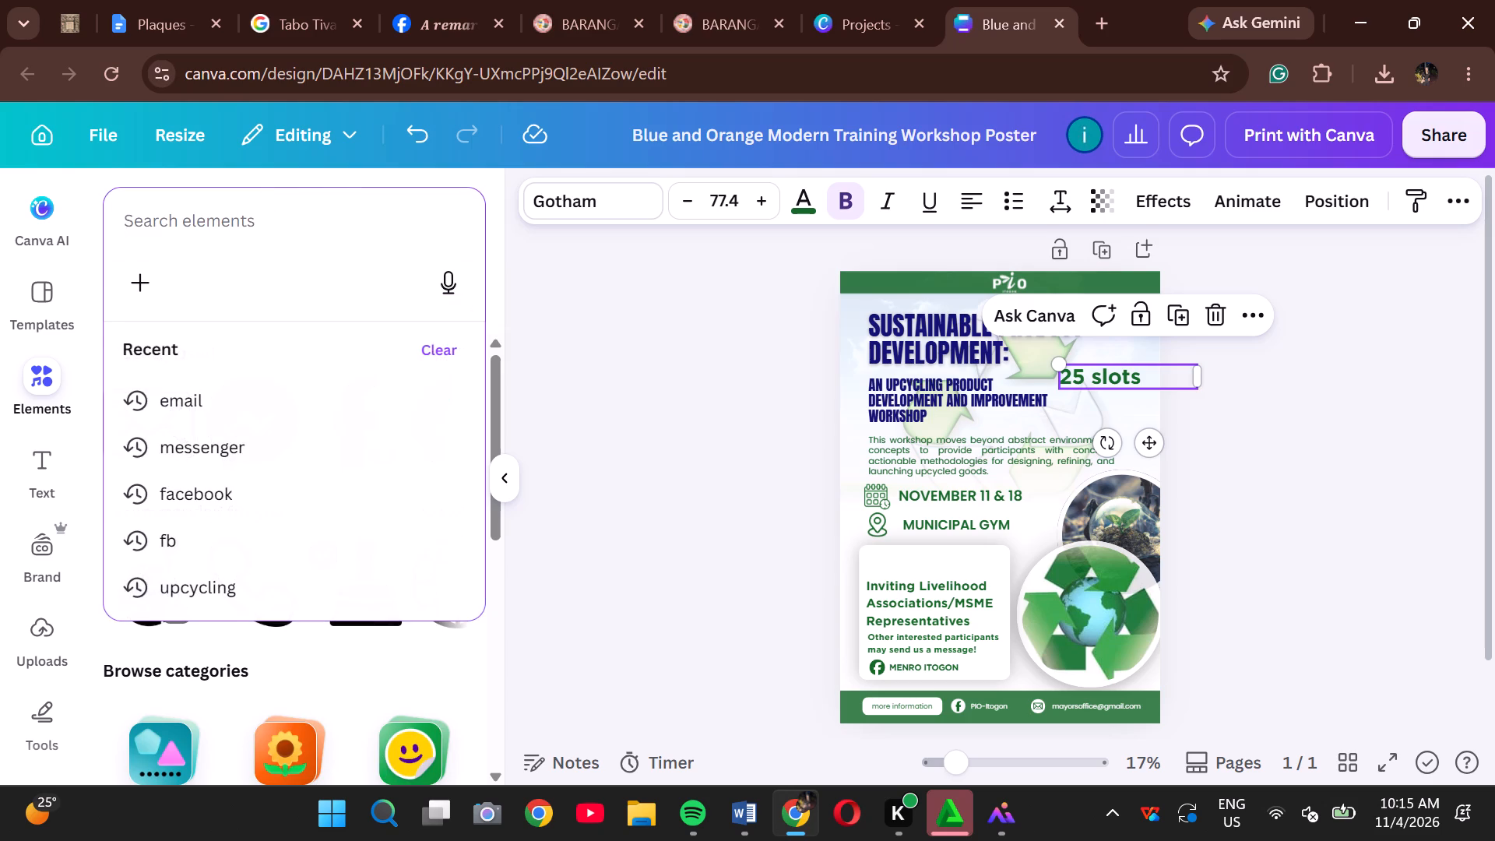
type("25 slots")
key("Return")
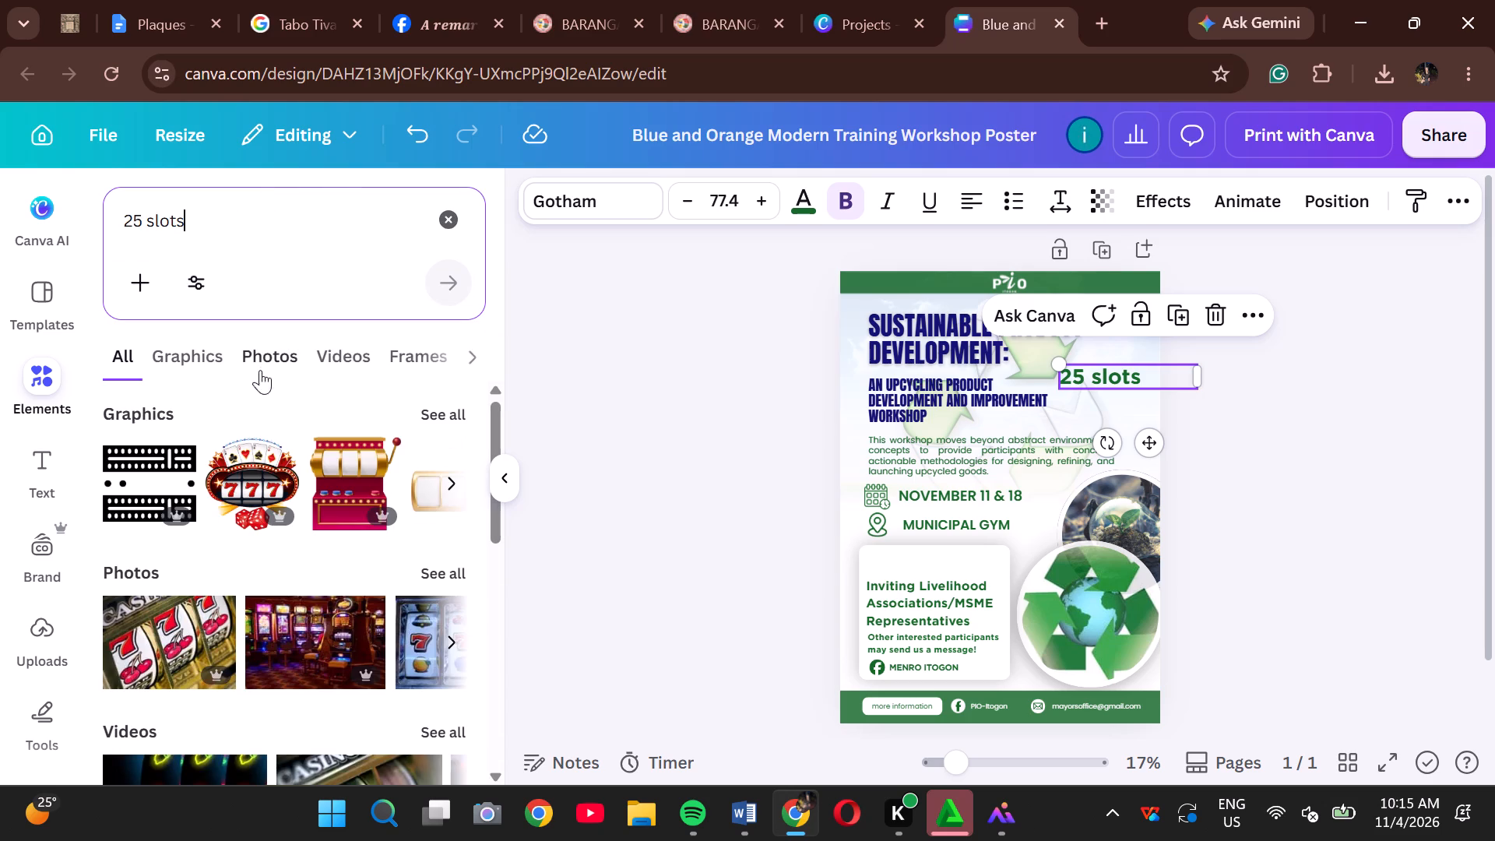
scroll(324, 445, "down", 1)
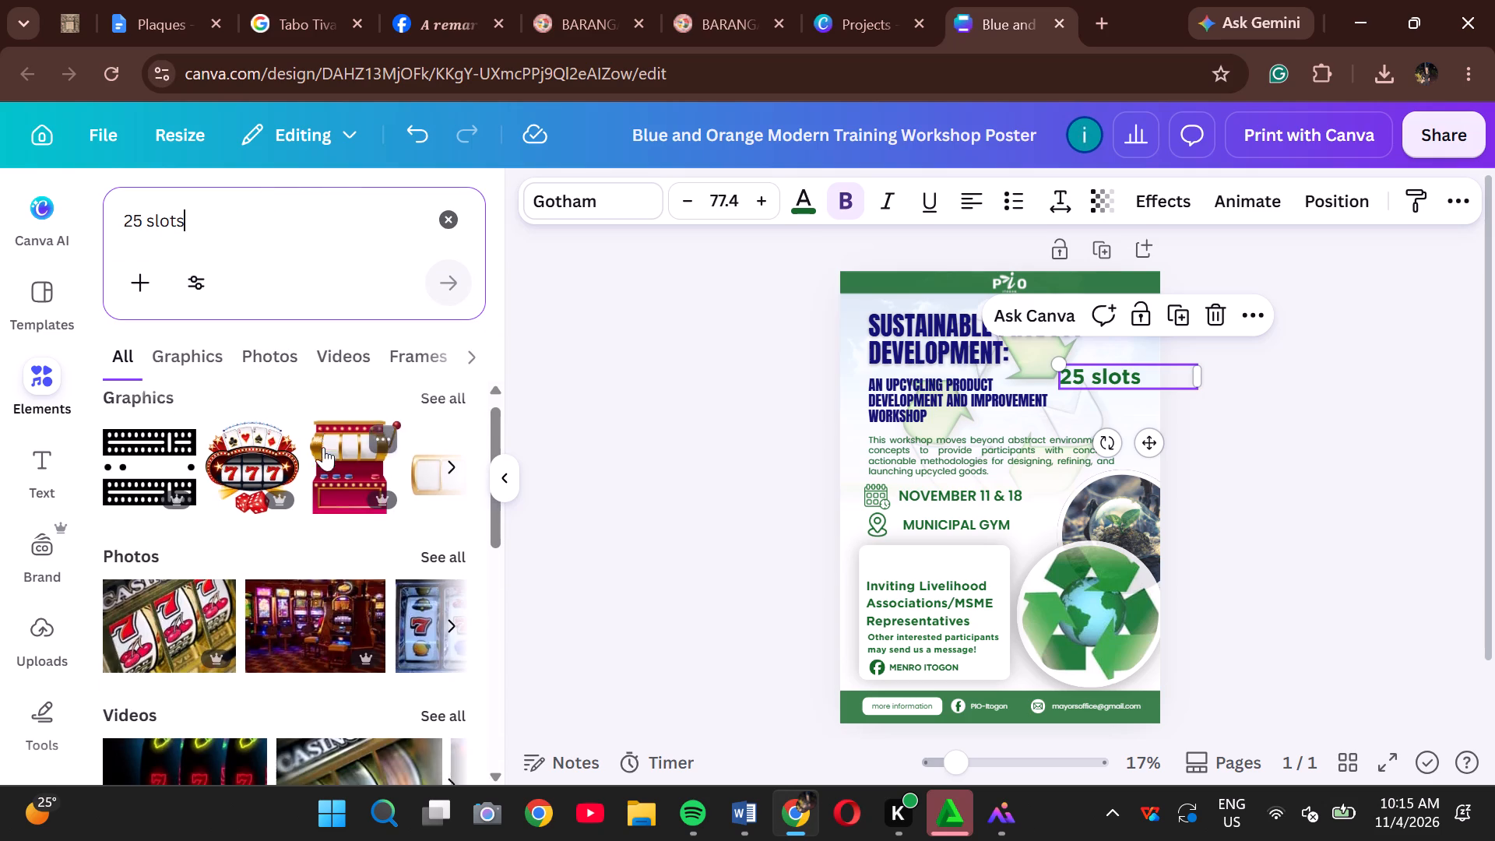
scroll(323, 447, "down", 4)
scroll(322, 448, "up", 6)
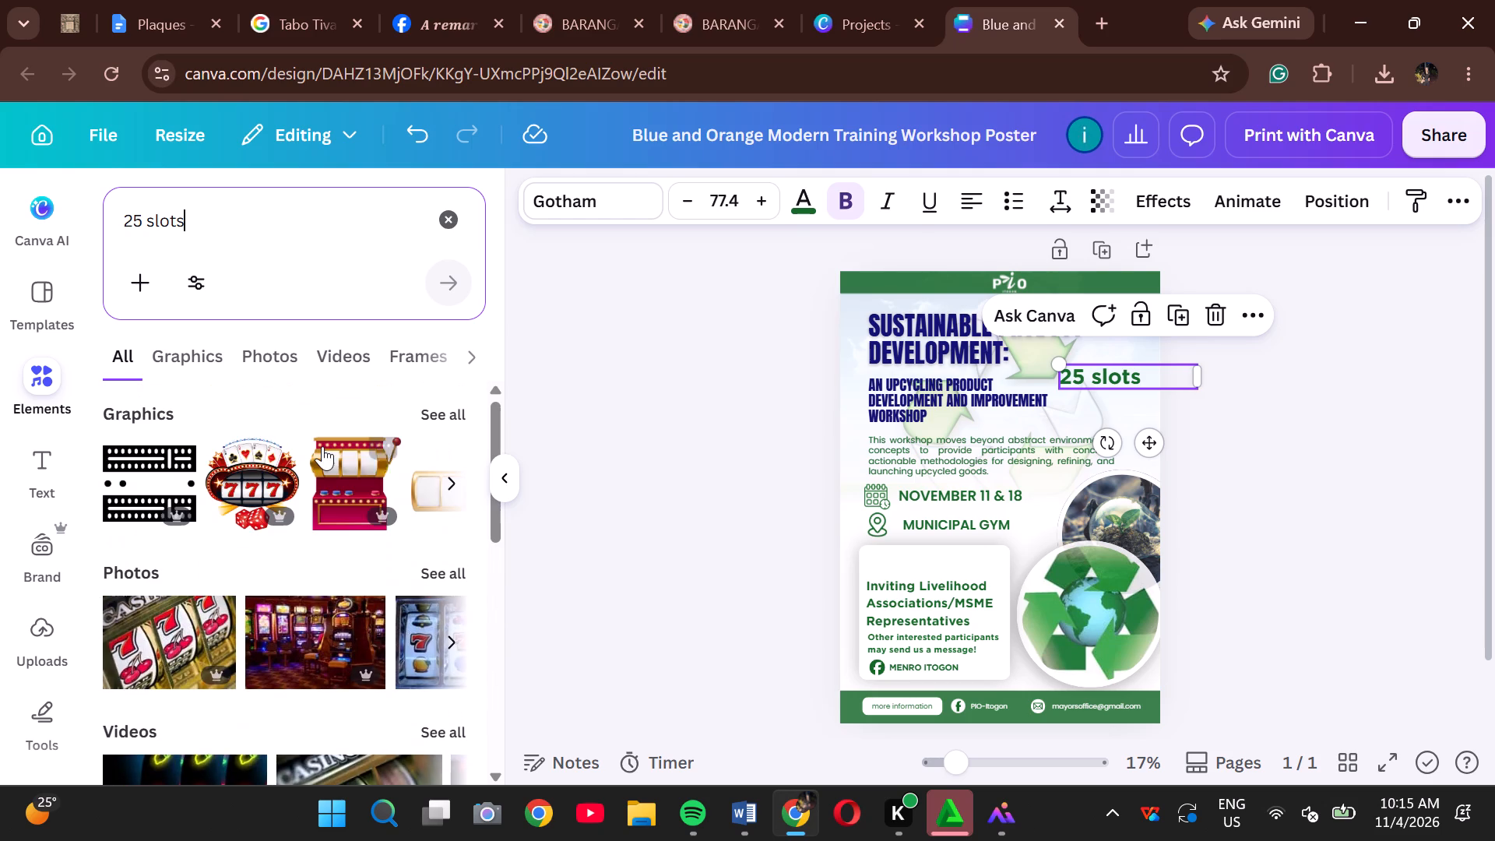
scroll(322, 446, "up", 2)
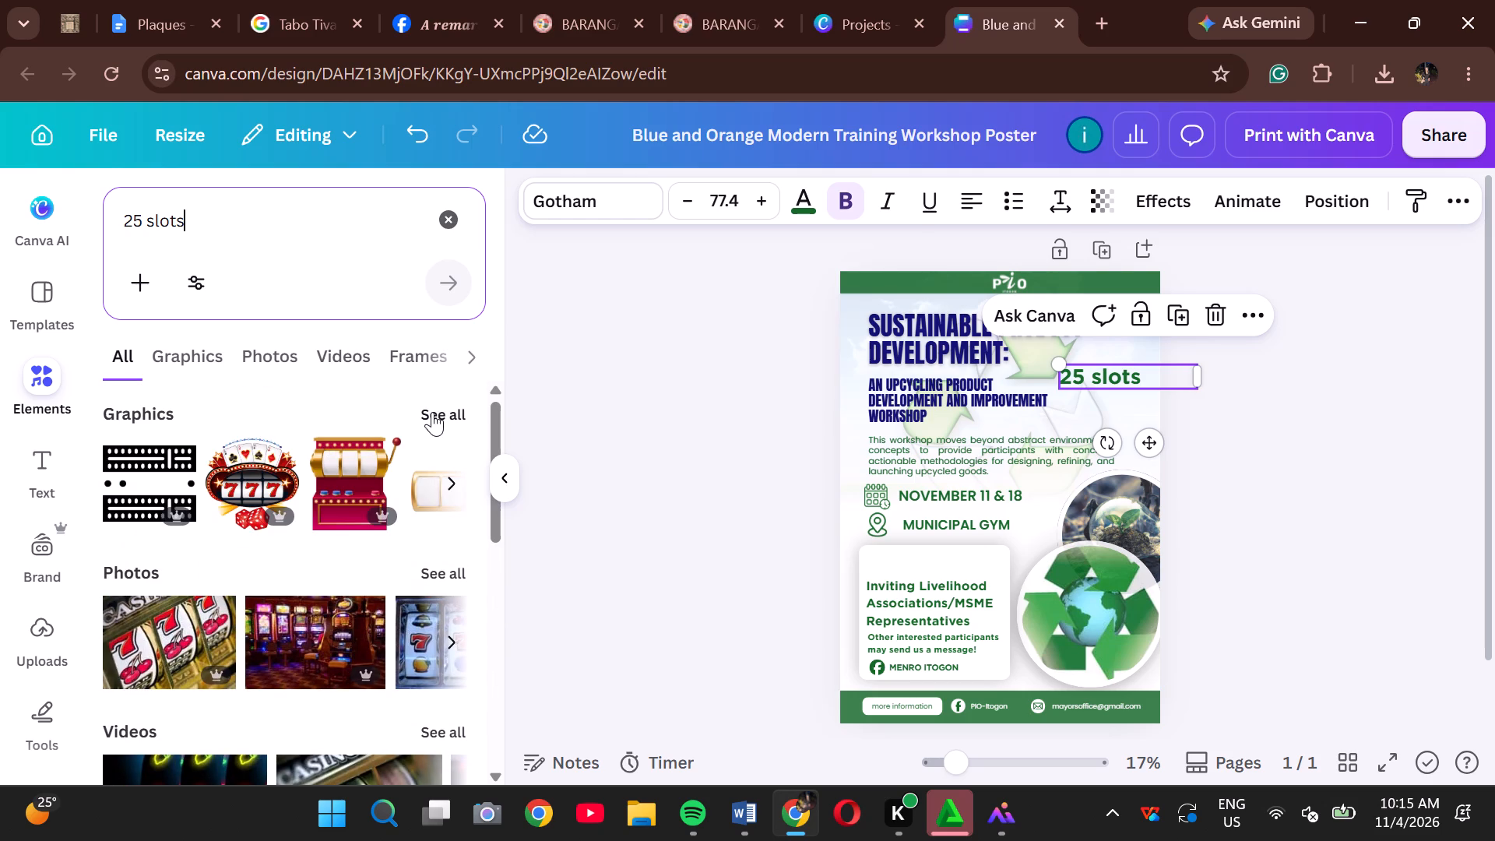
Search the graphics for "25" and add the green circular 25 badge with the dotted border to the poster.
key("BackSpace")
key("BackSpace")
key("BackSpace")
key("BackSpace")
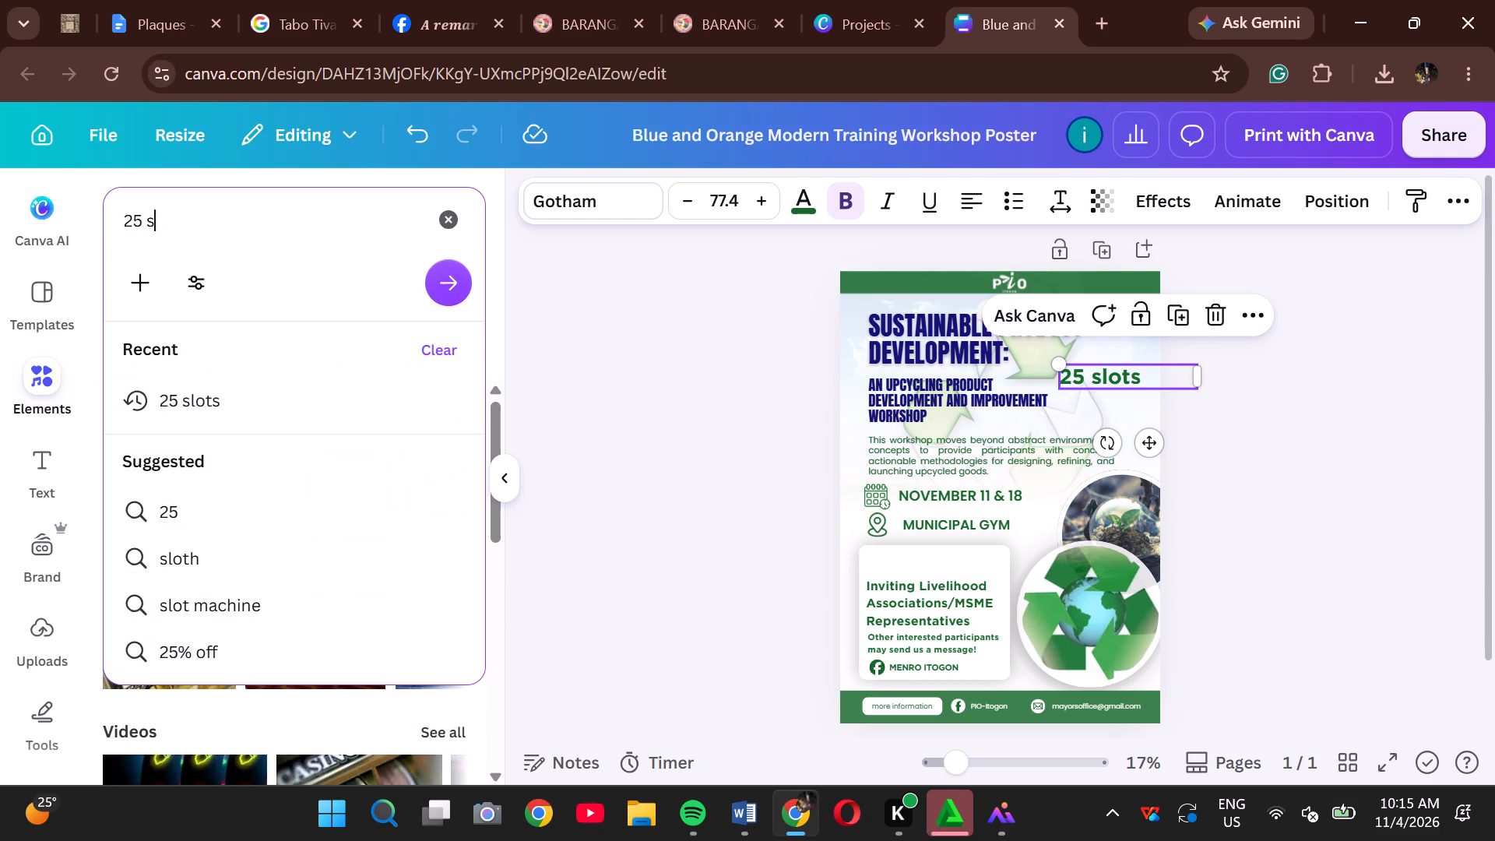
key("BackSpace")
key("BackSpace")
key("Return")
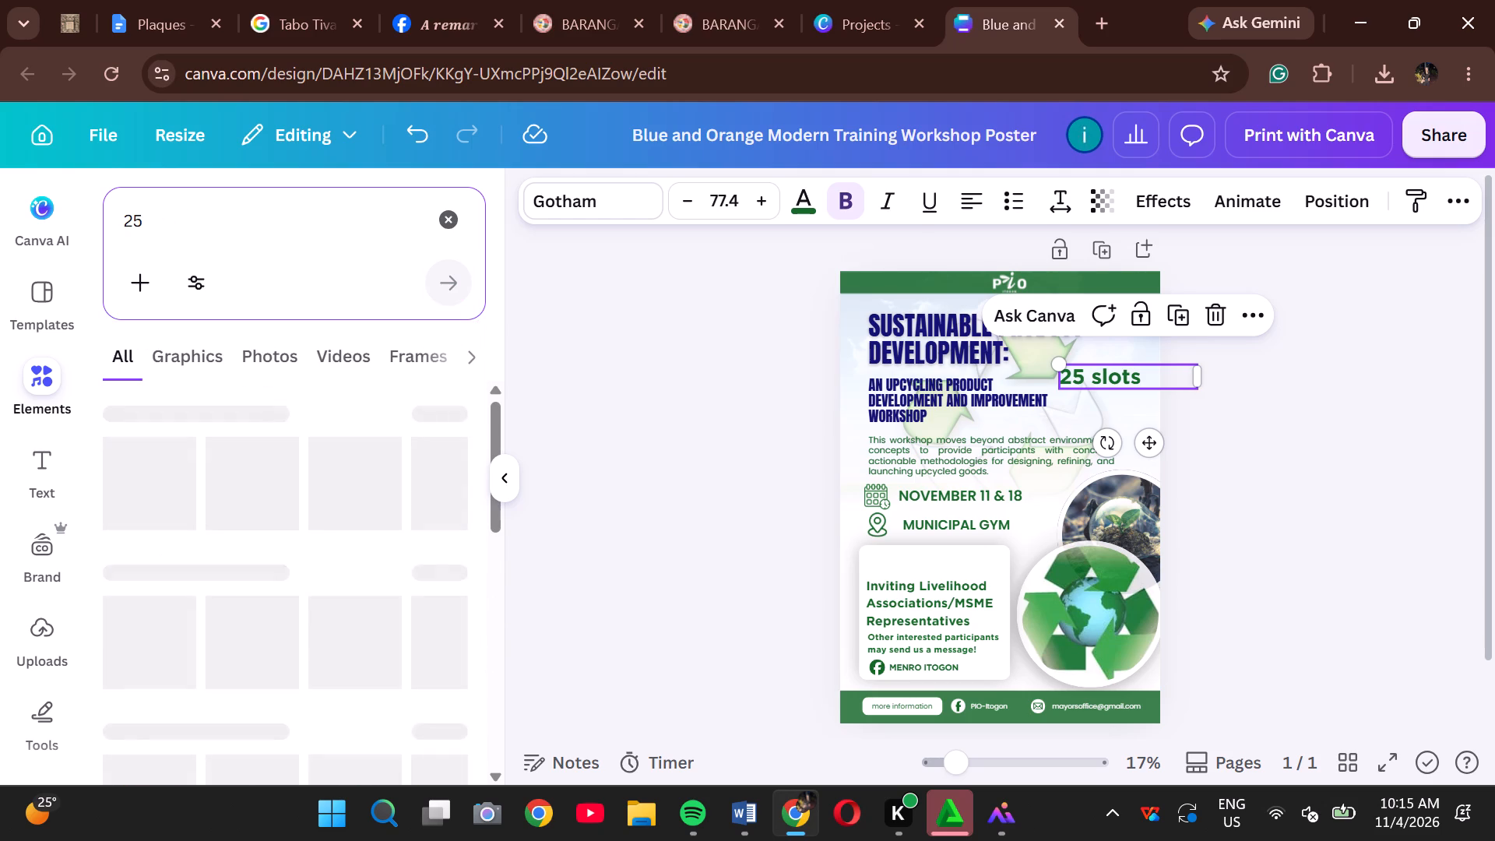
left_click(438, 414)
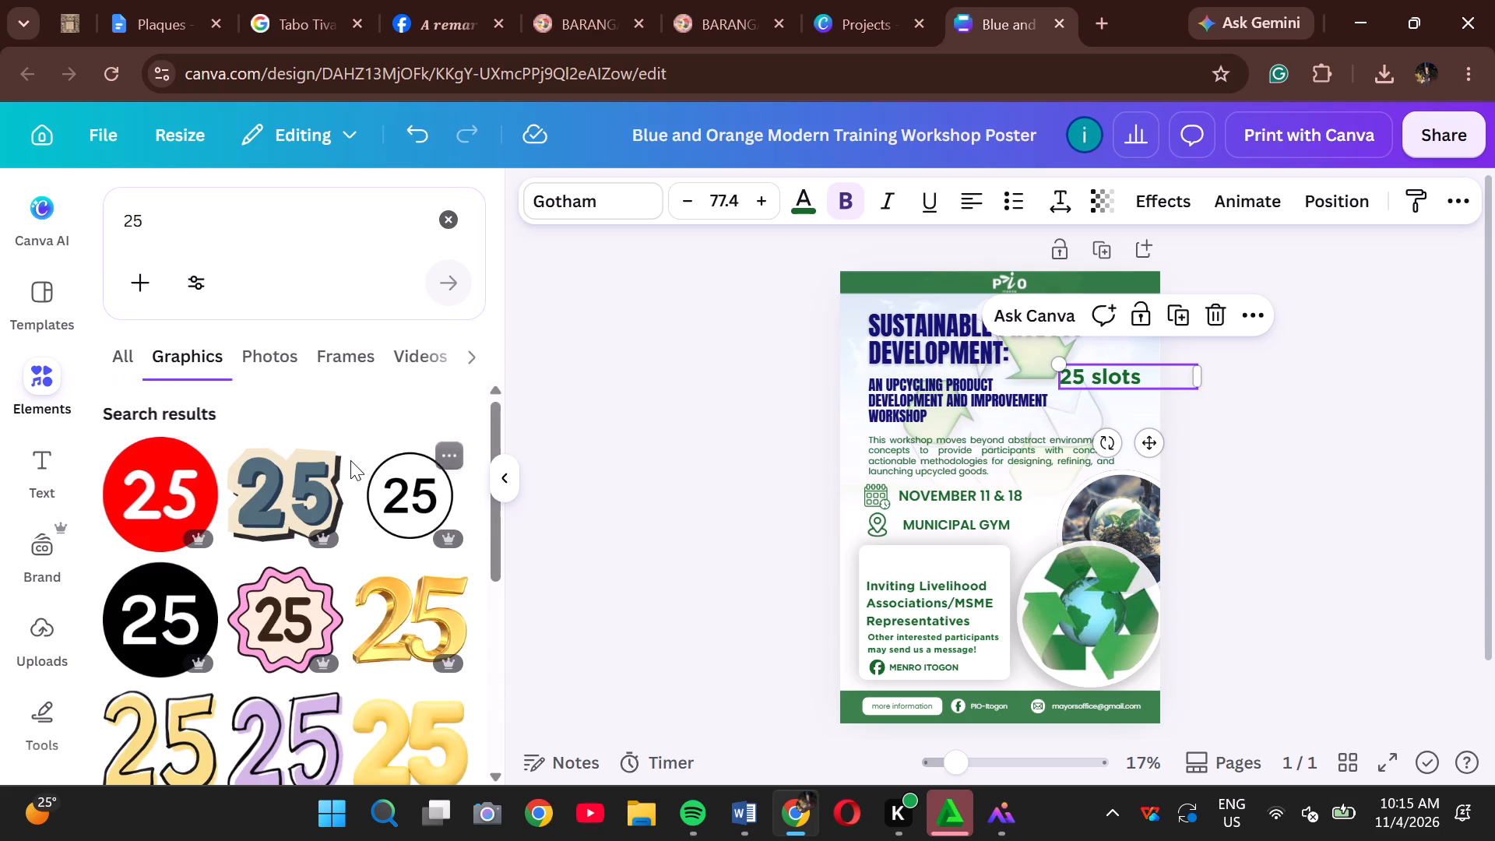
scroll(348, 466, "down", 5)
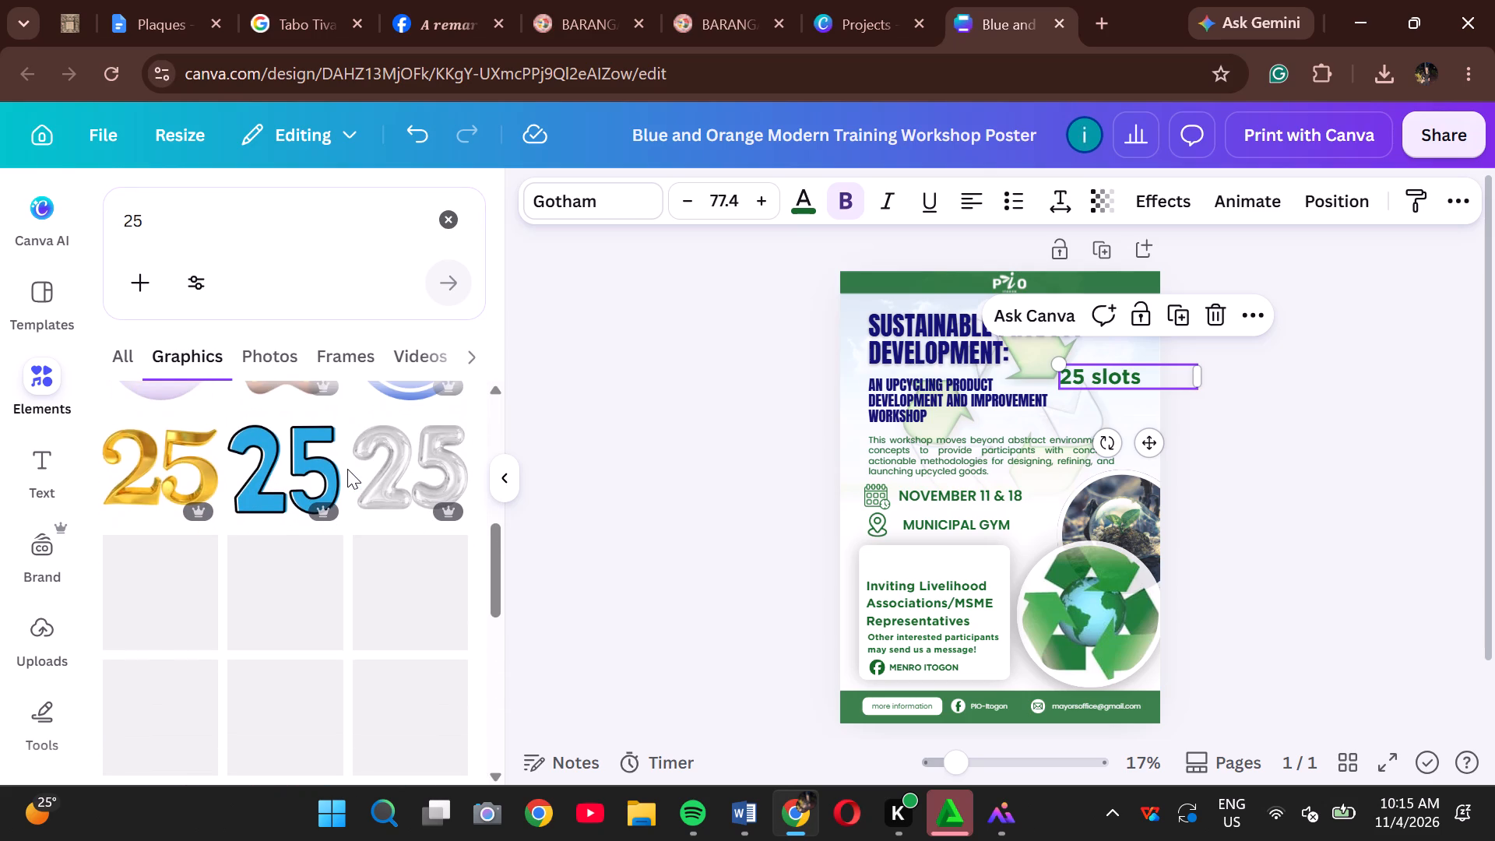
scroll(347, 469, "down", 5)
scroll(347, 469, "up", 1)
scroll(347, 469, "down", 1)
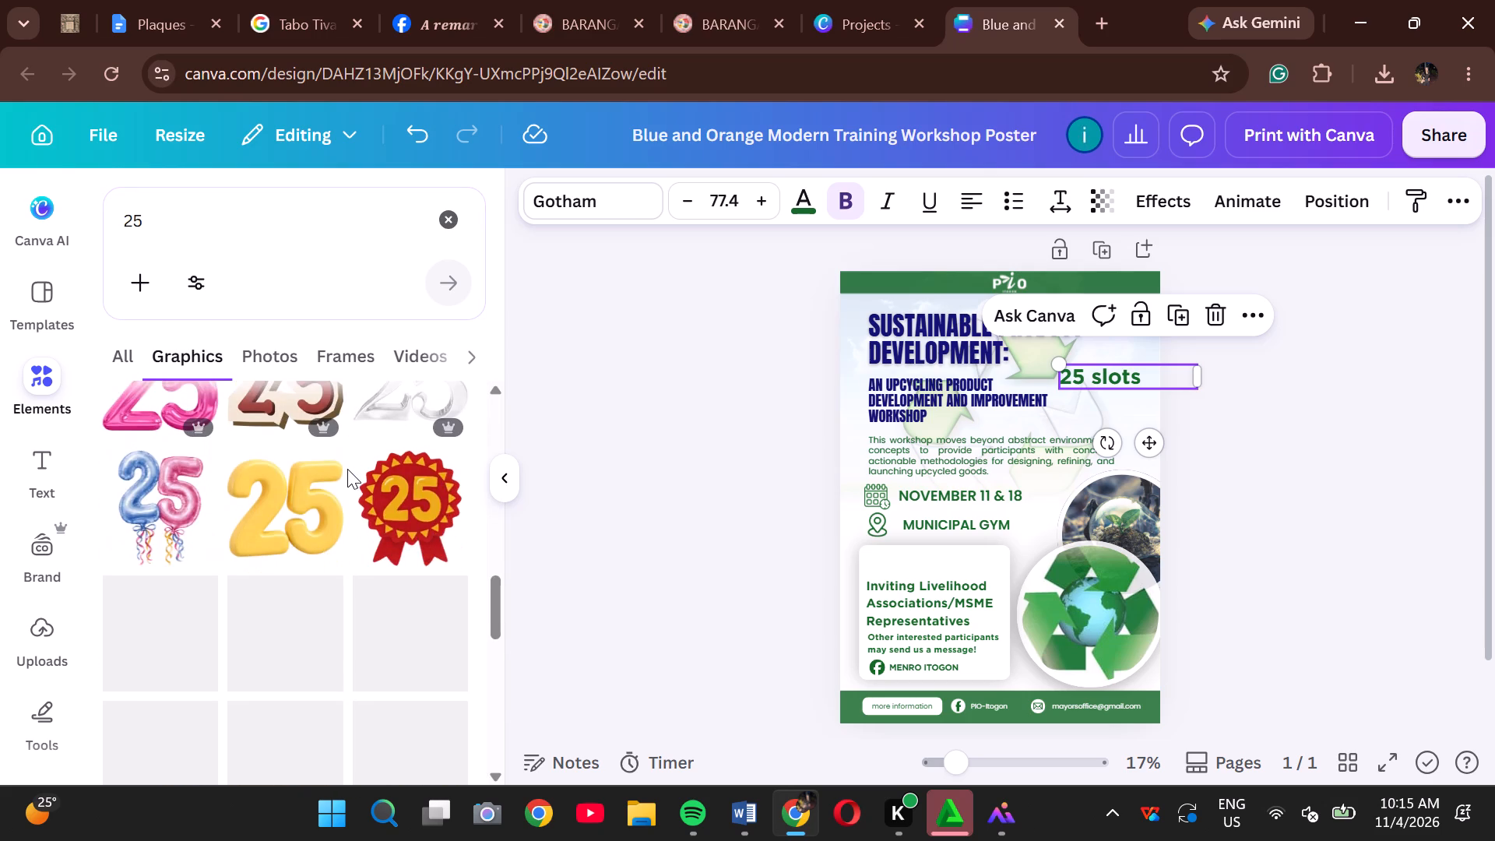
scroll(346, 469, "down", 4)
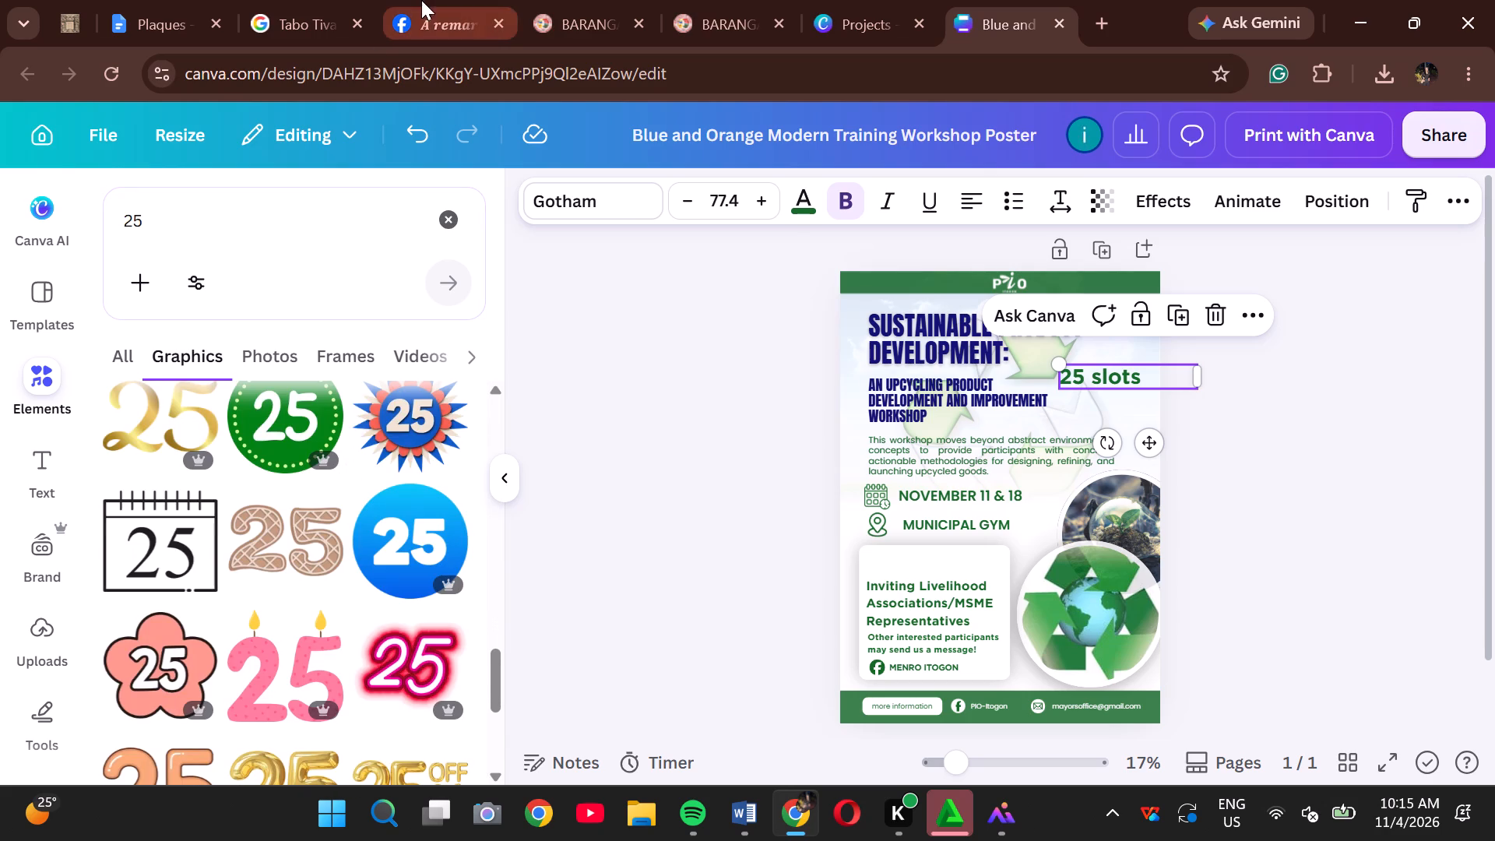
scroll(336, 376, "up", 2)
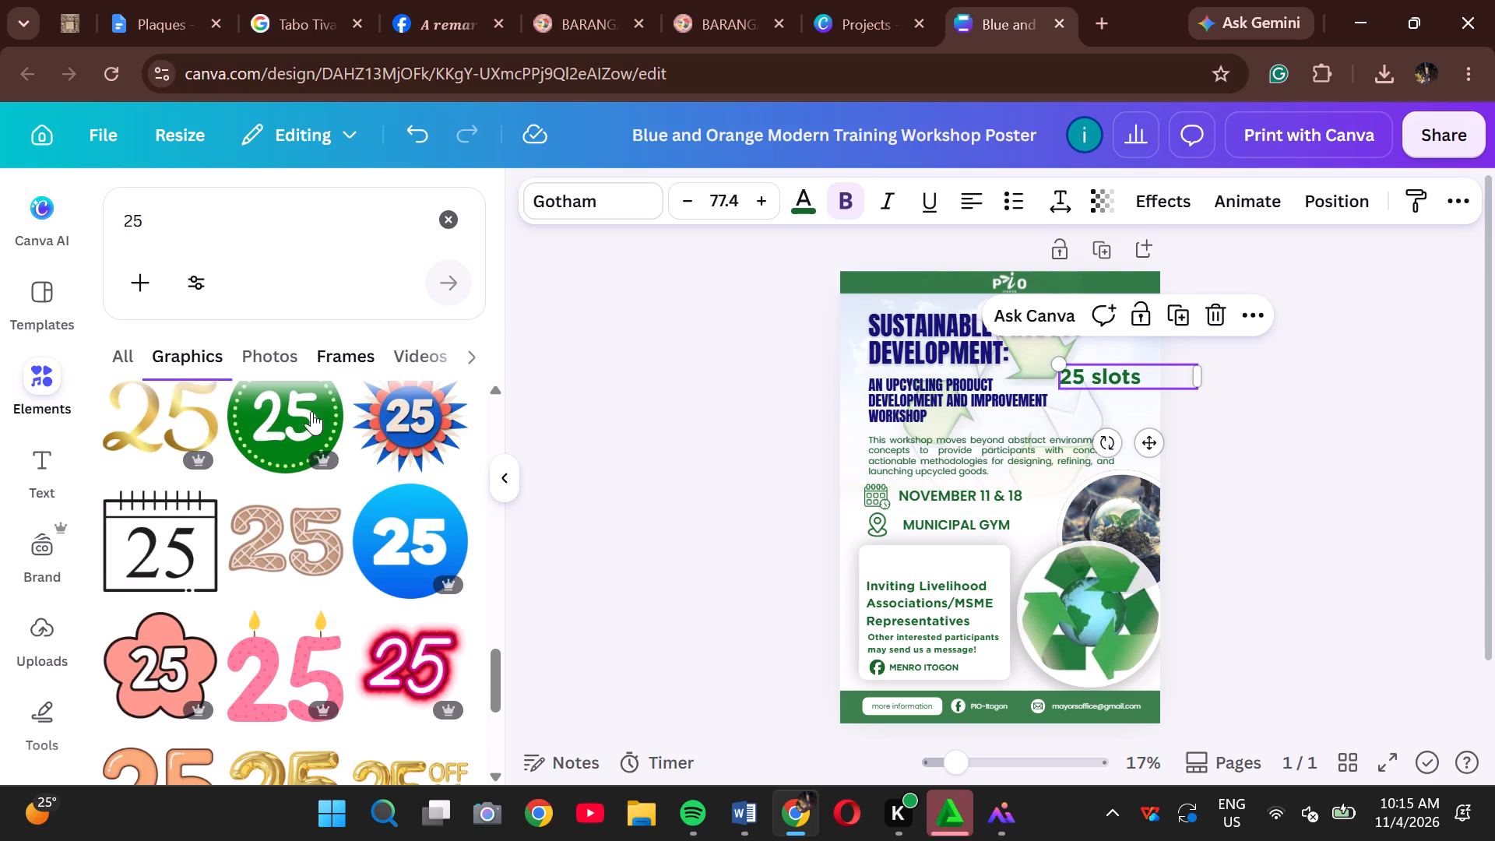
scroll(292, 431, "down", 1)
scroll(285, 454, "up", 2)
scroll(286, 445, "down", 1)
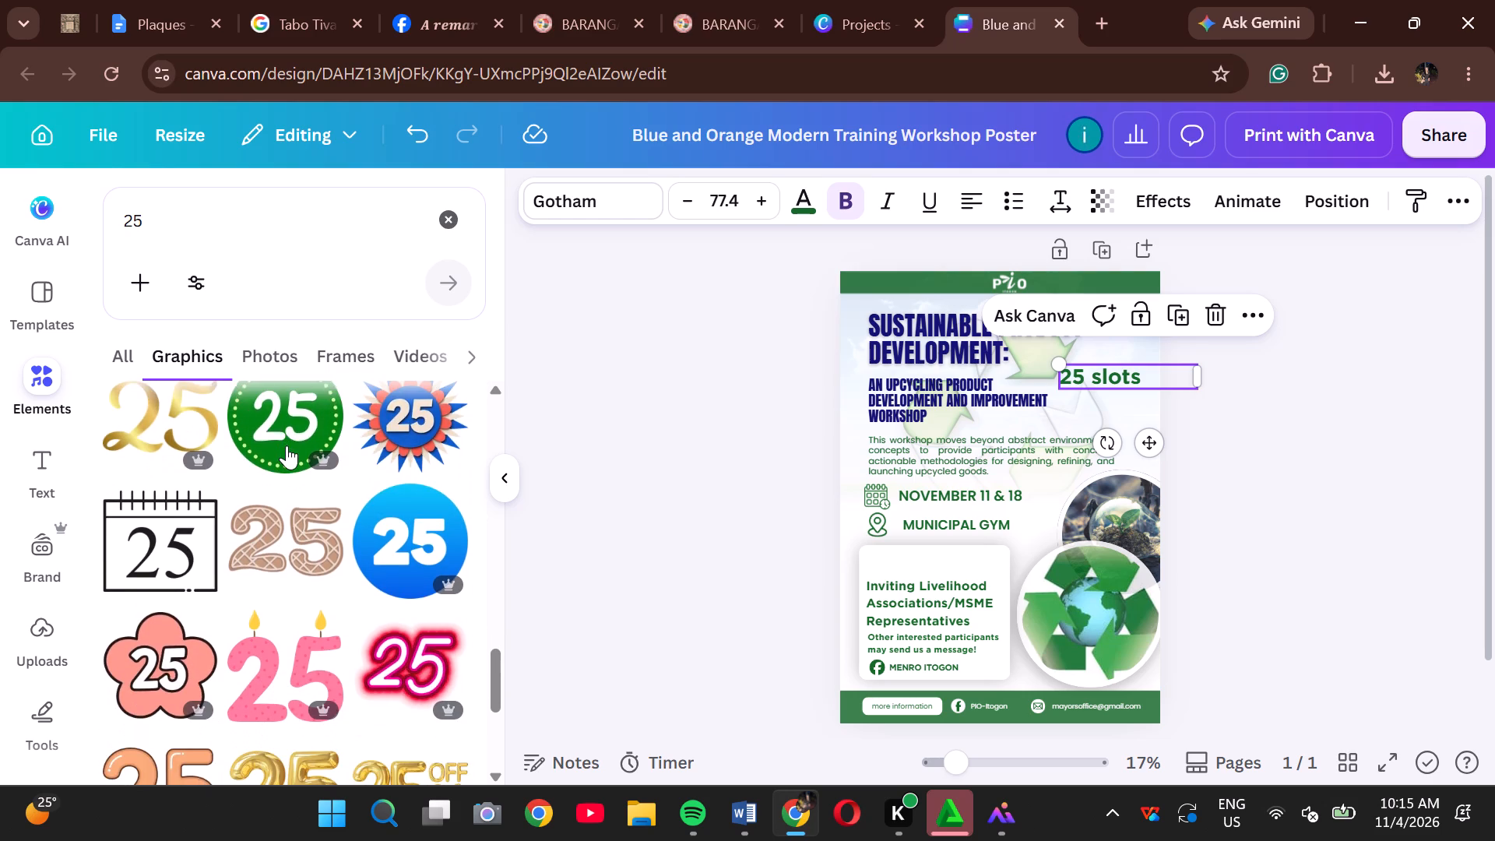
scroll(287, 445, "down", 1)
scroll(287, 445, "up", 2)
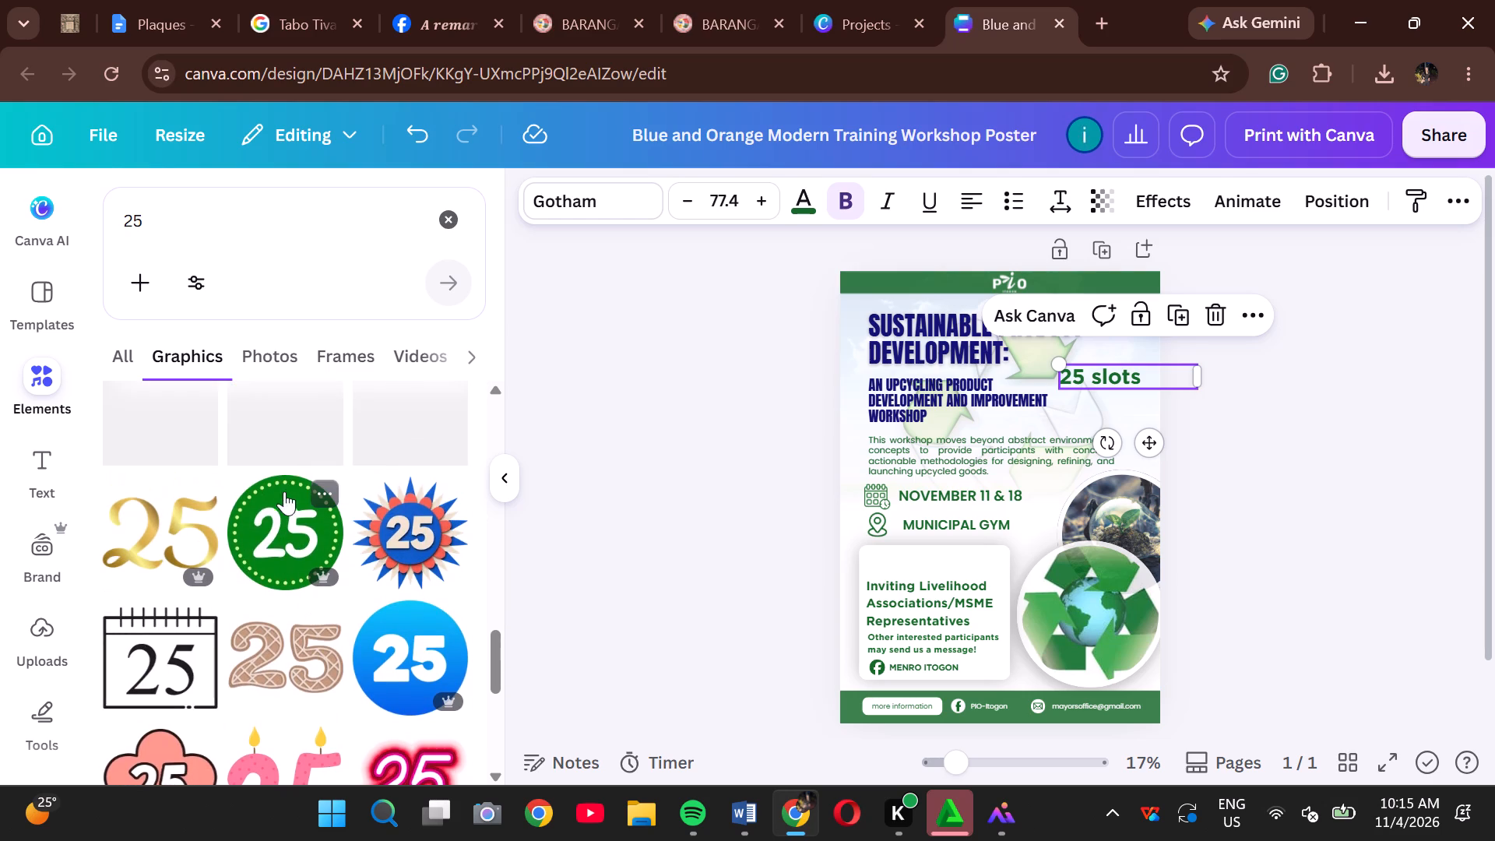
left_click(281, 501)
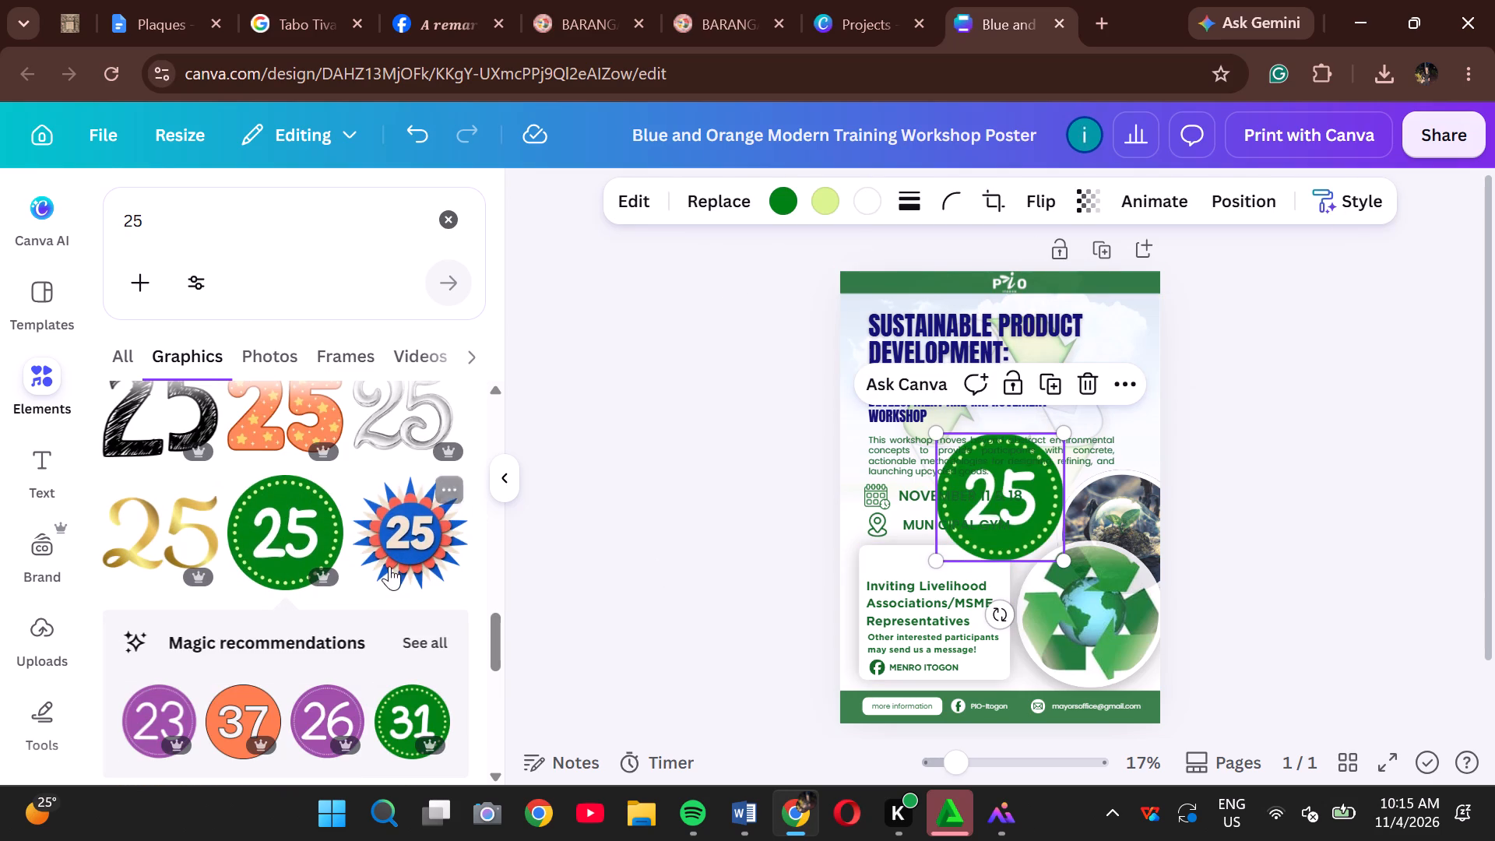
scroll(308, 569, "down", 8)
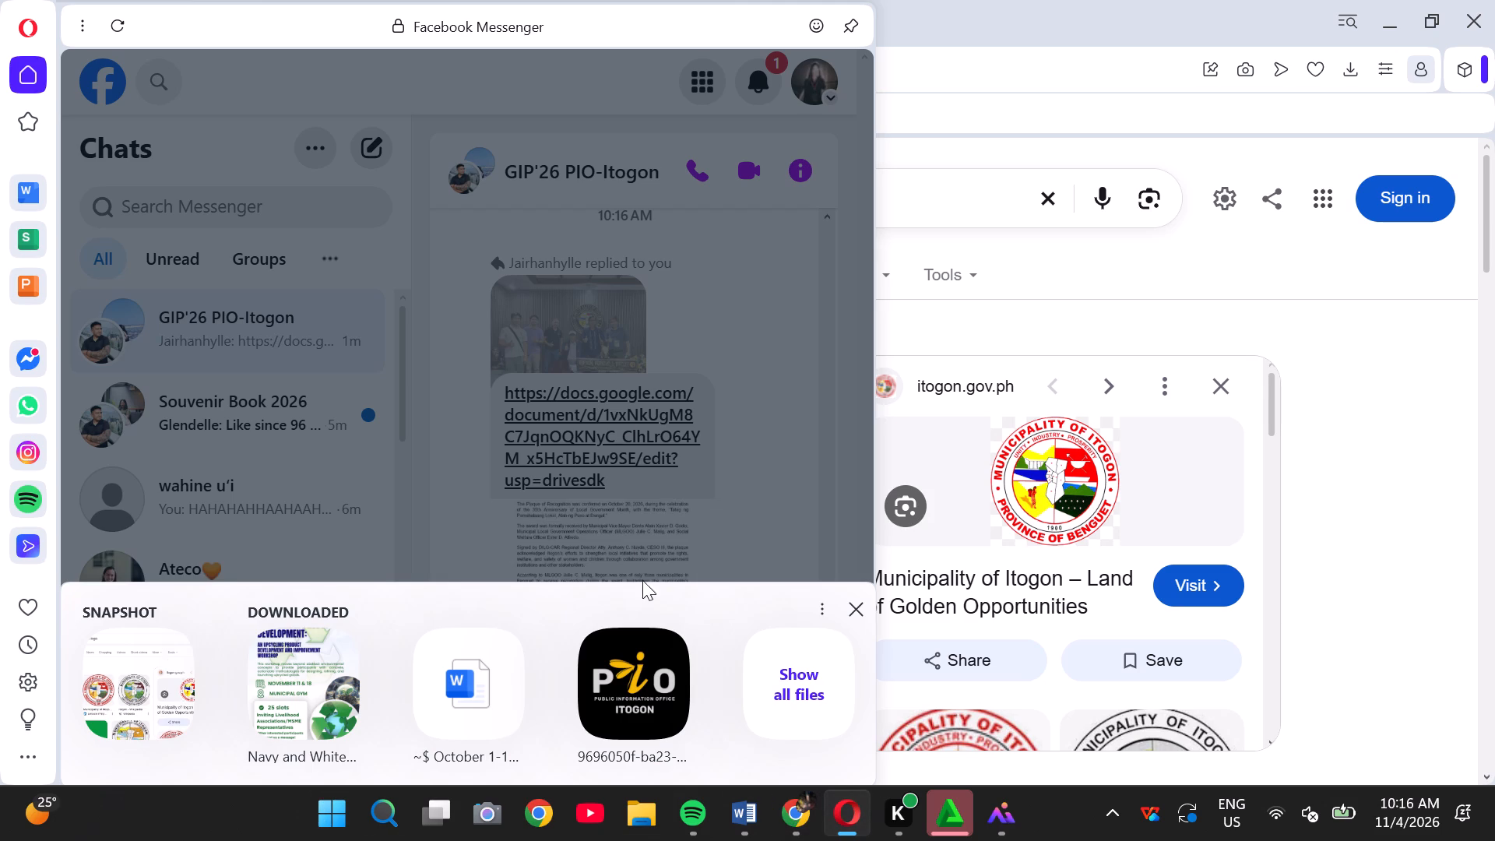
Leave the Messenger file picker, switch to Chrome and open Google Drive in a new tab.
left_click(944, 81)
left_click(936, 23)
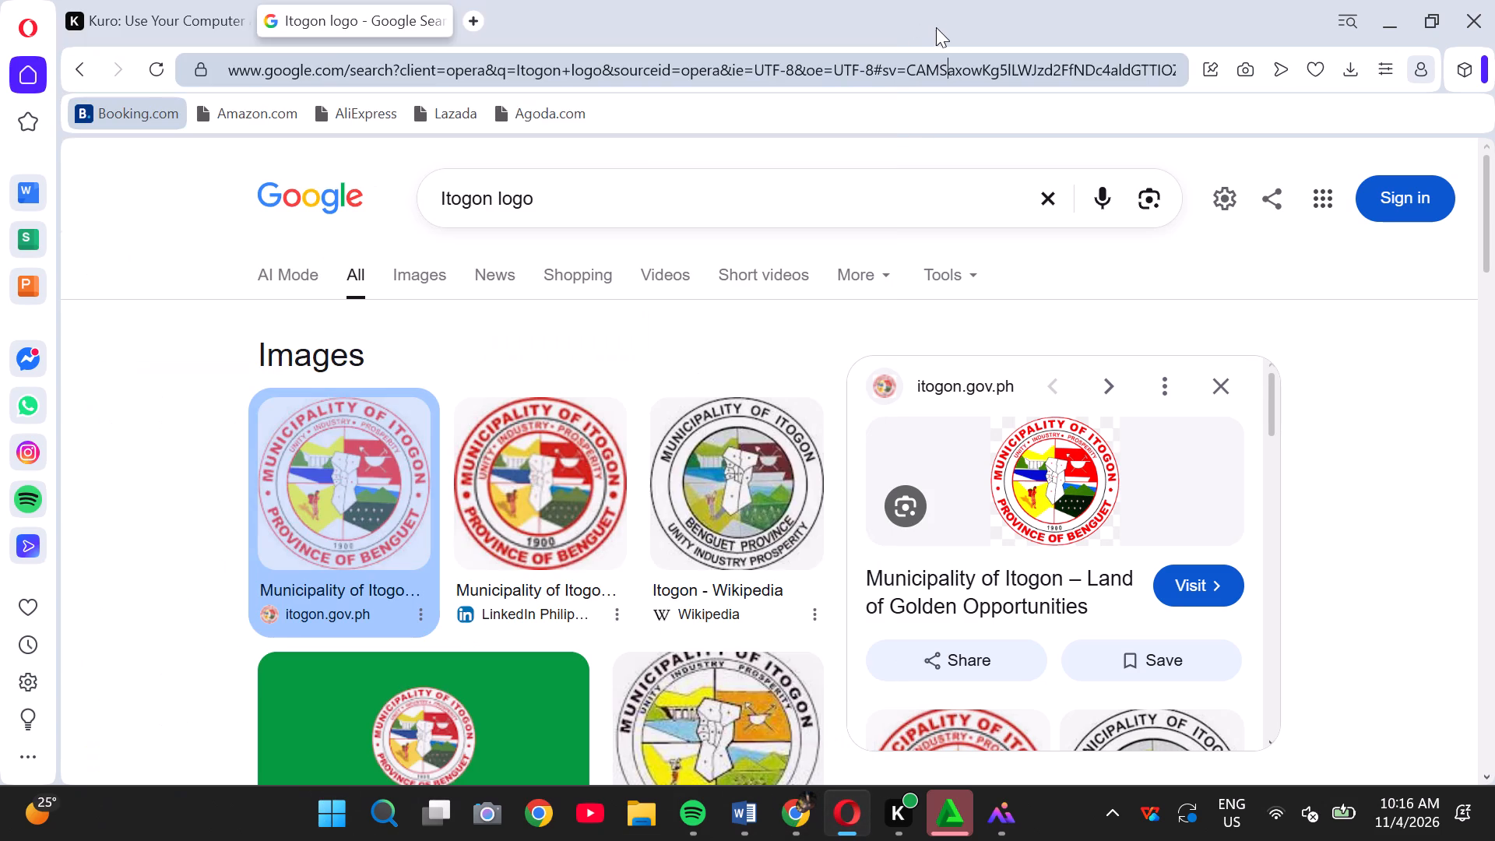
left_click(786, 813)
left_click(1096, 19)
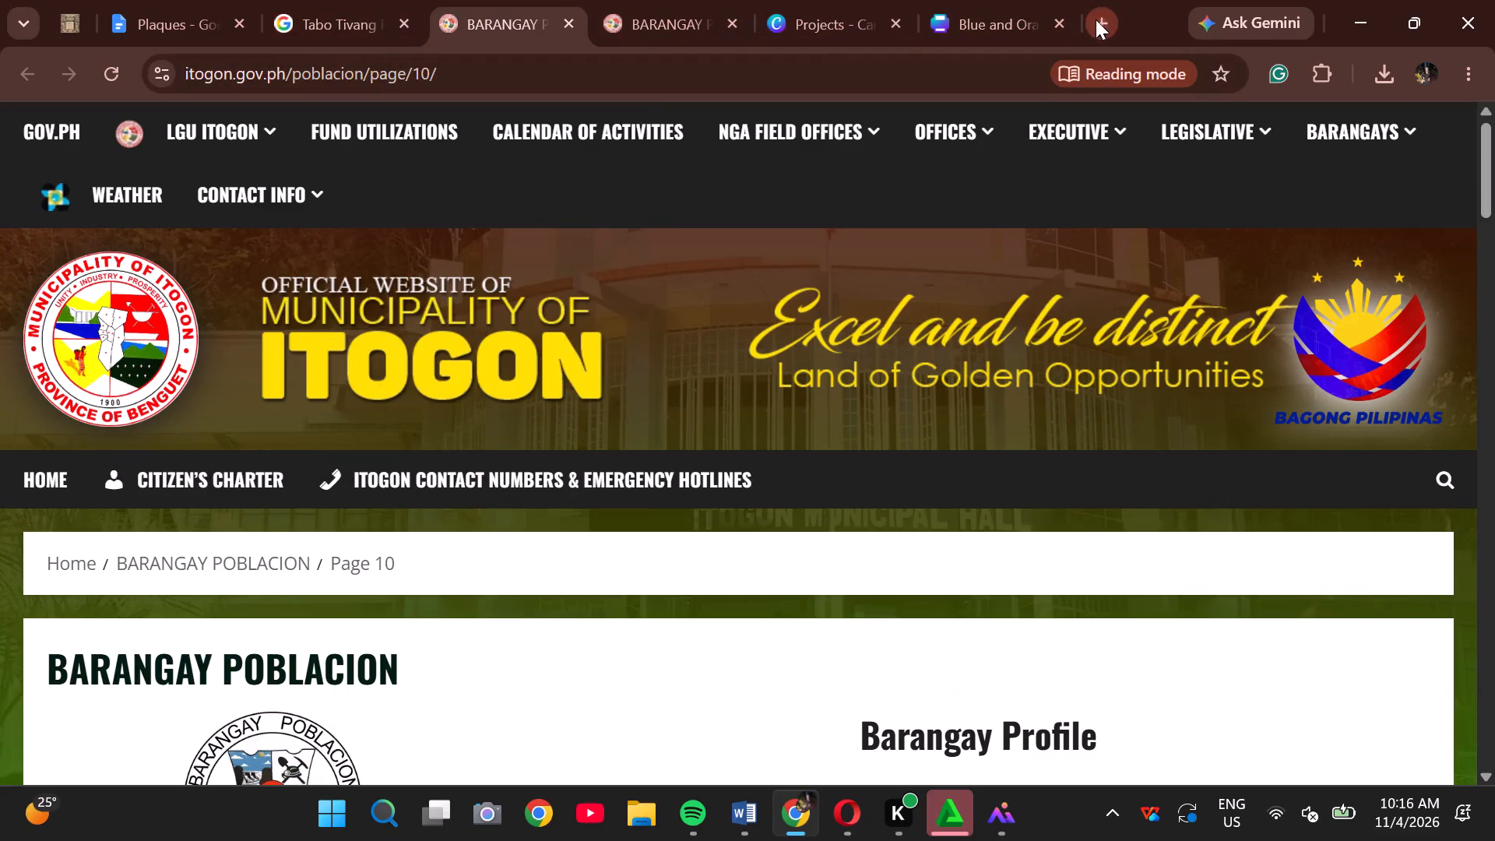
left_click(1378, 167)
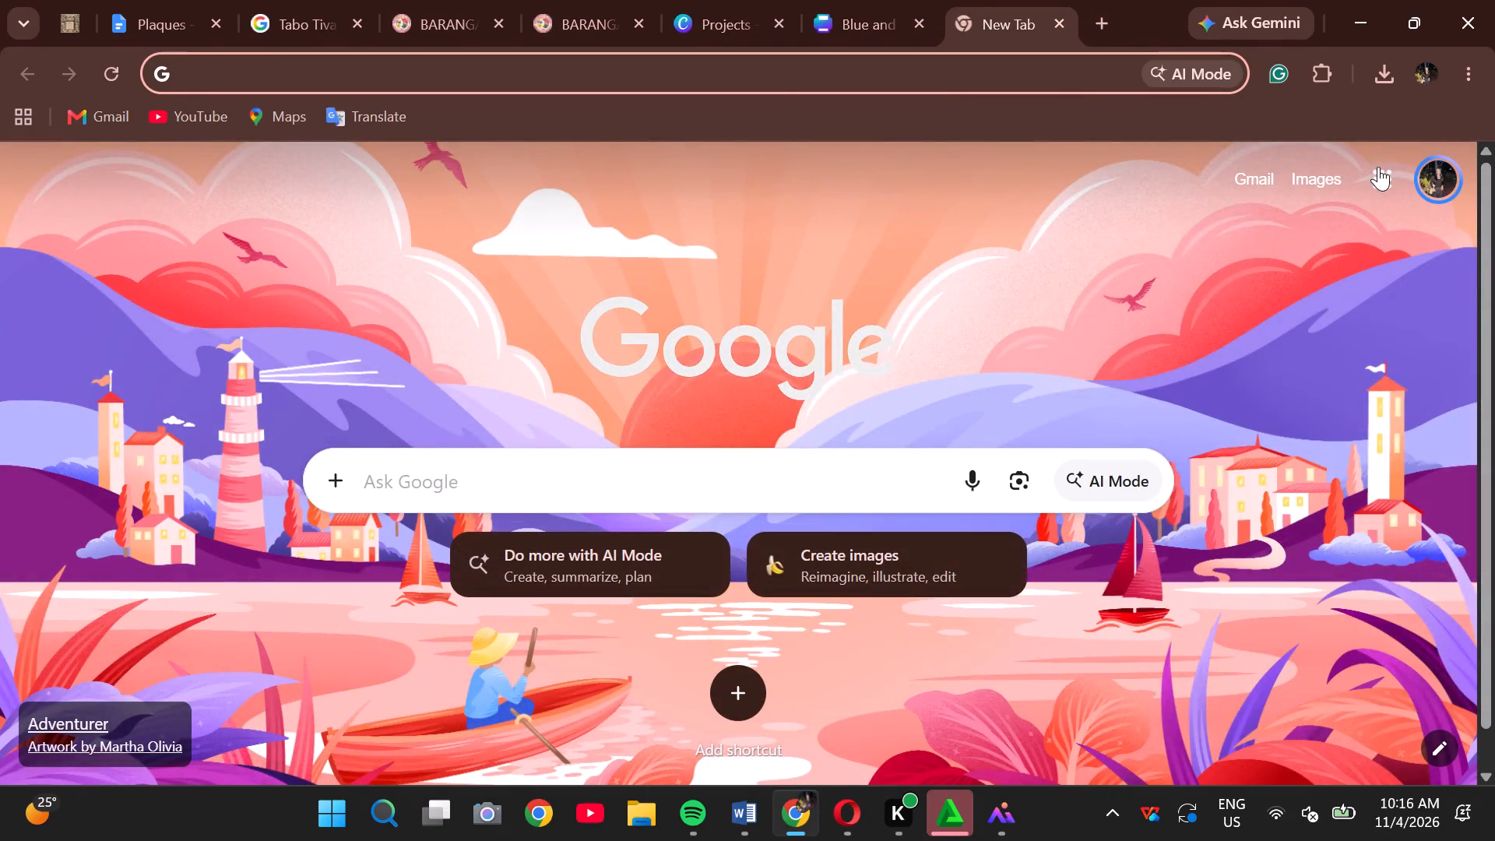
left_click(1236, 347)
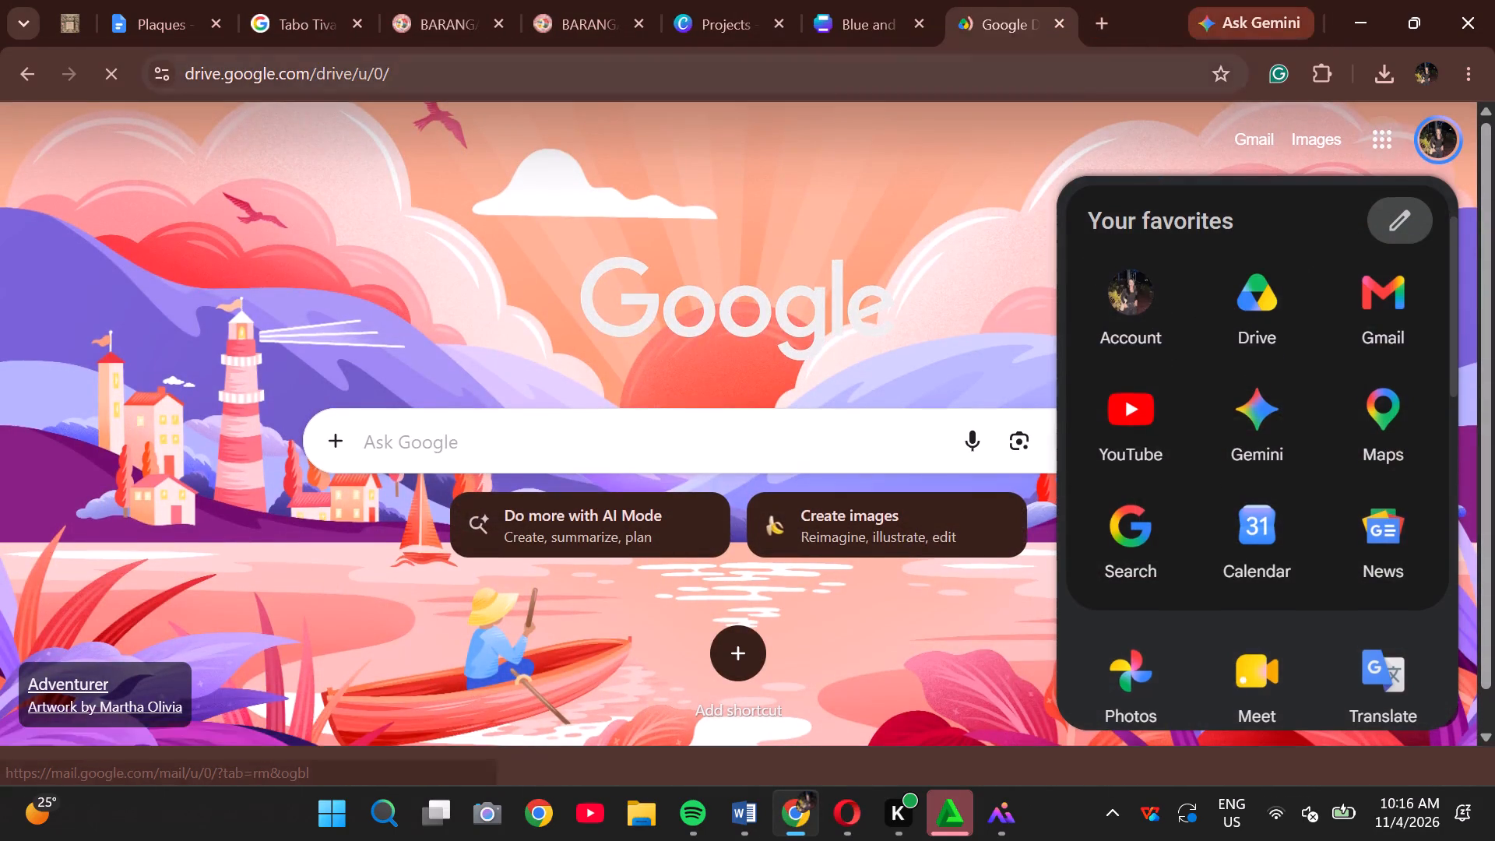
Switch Google Drive to the last signed-in account in the account list.
left_click(1459, 139)
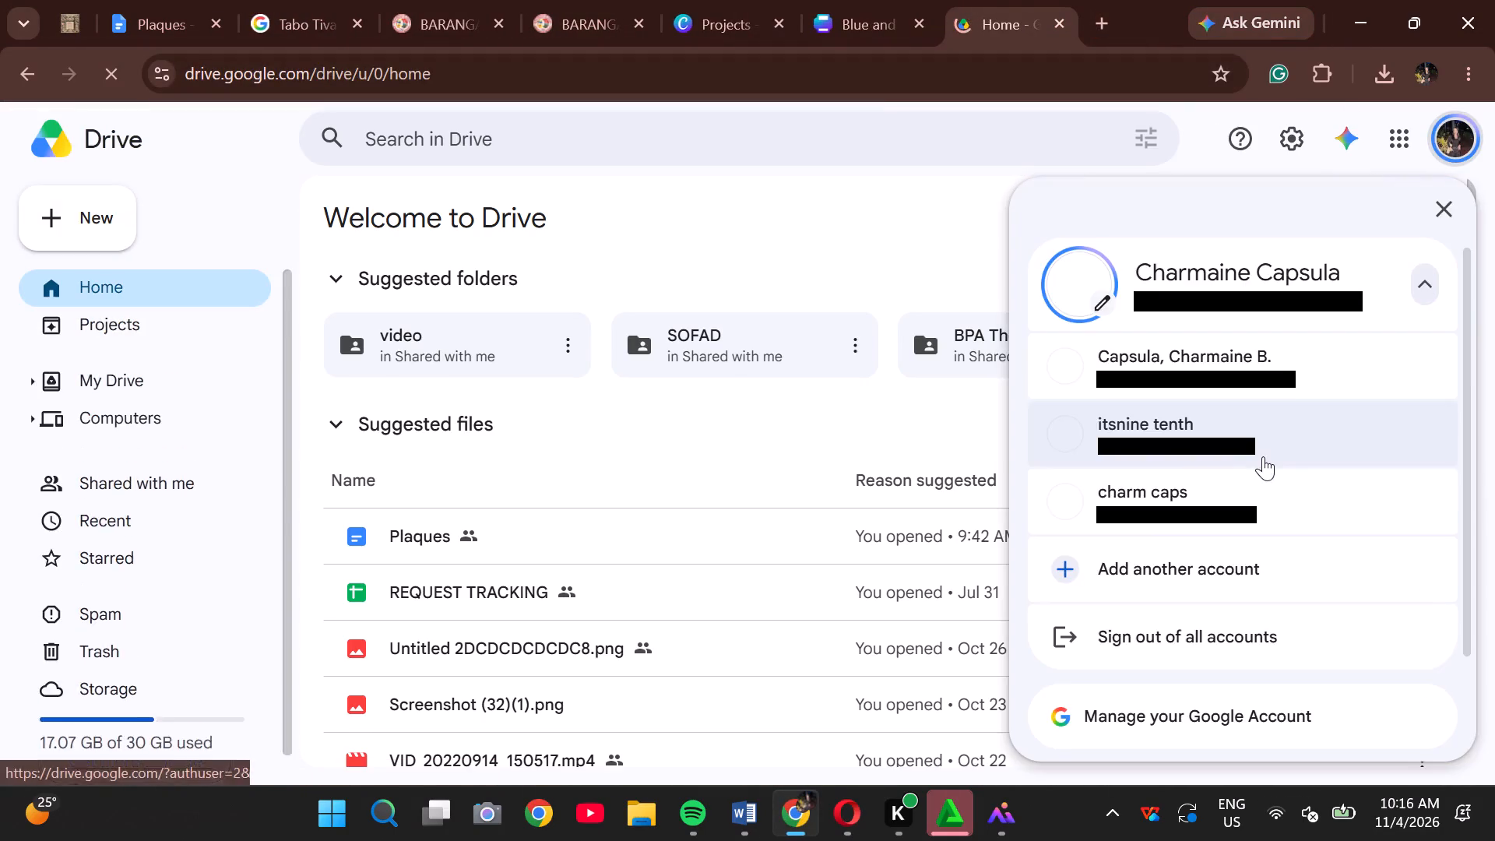
left_click(1203, 507)
left_click(937, 22)
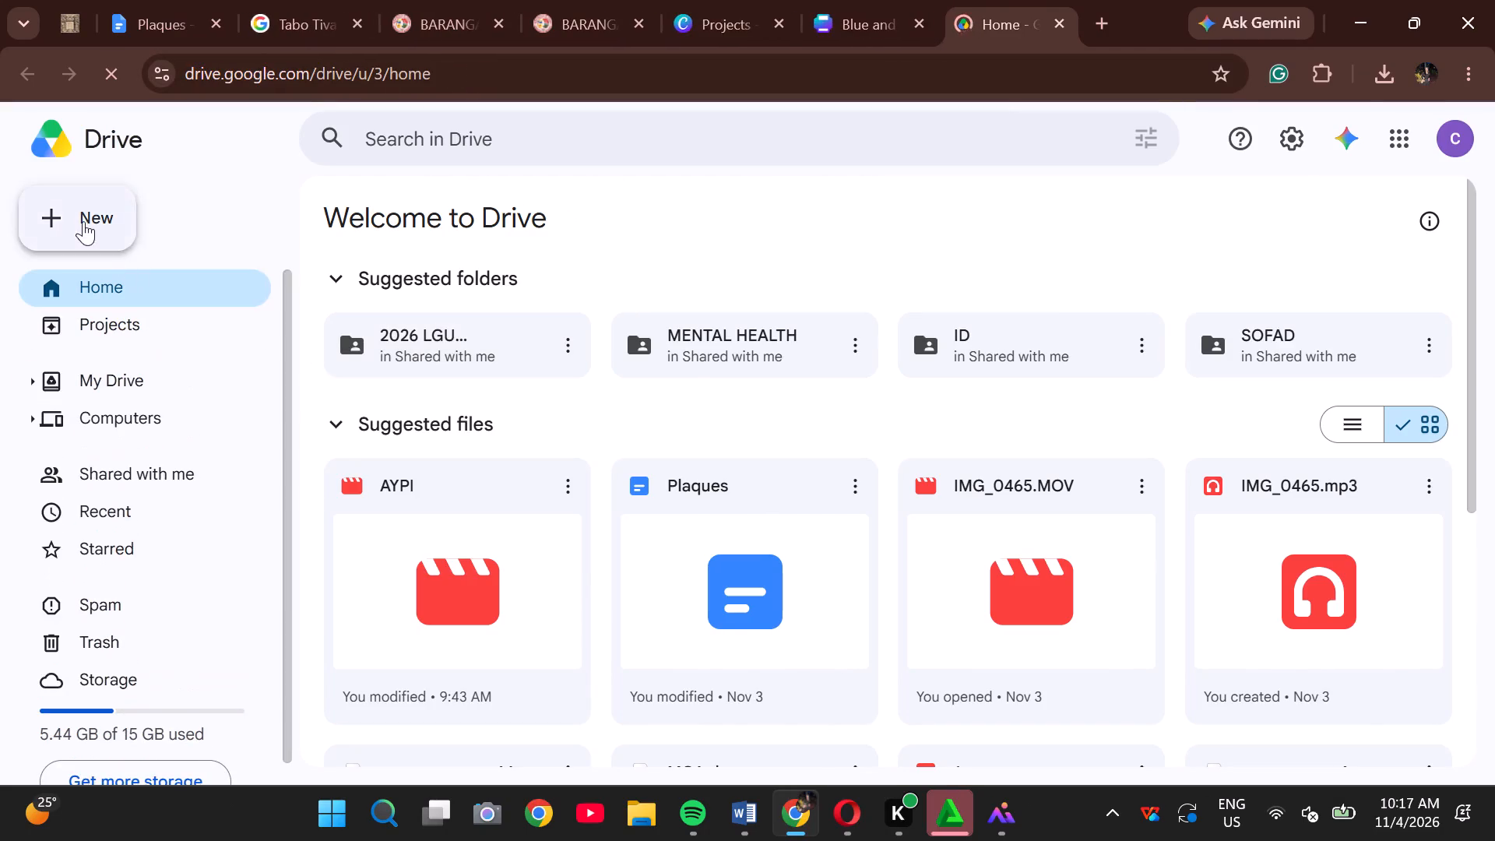
Upload the "Navy and White Modern Training Workshop Poster" file from the Downloads folder to Drive.
left_click(83, 221)
left_click(82, 263)
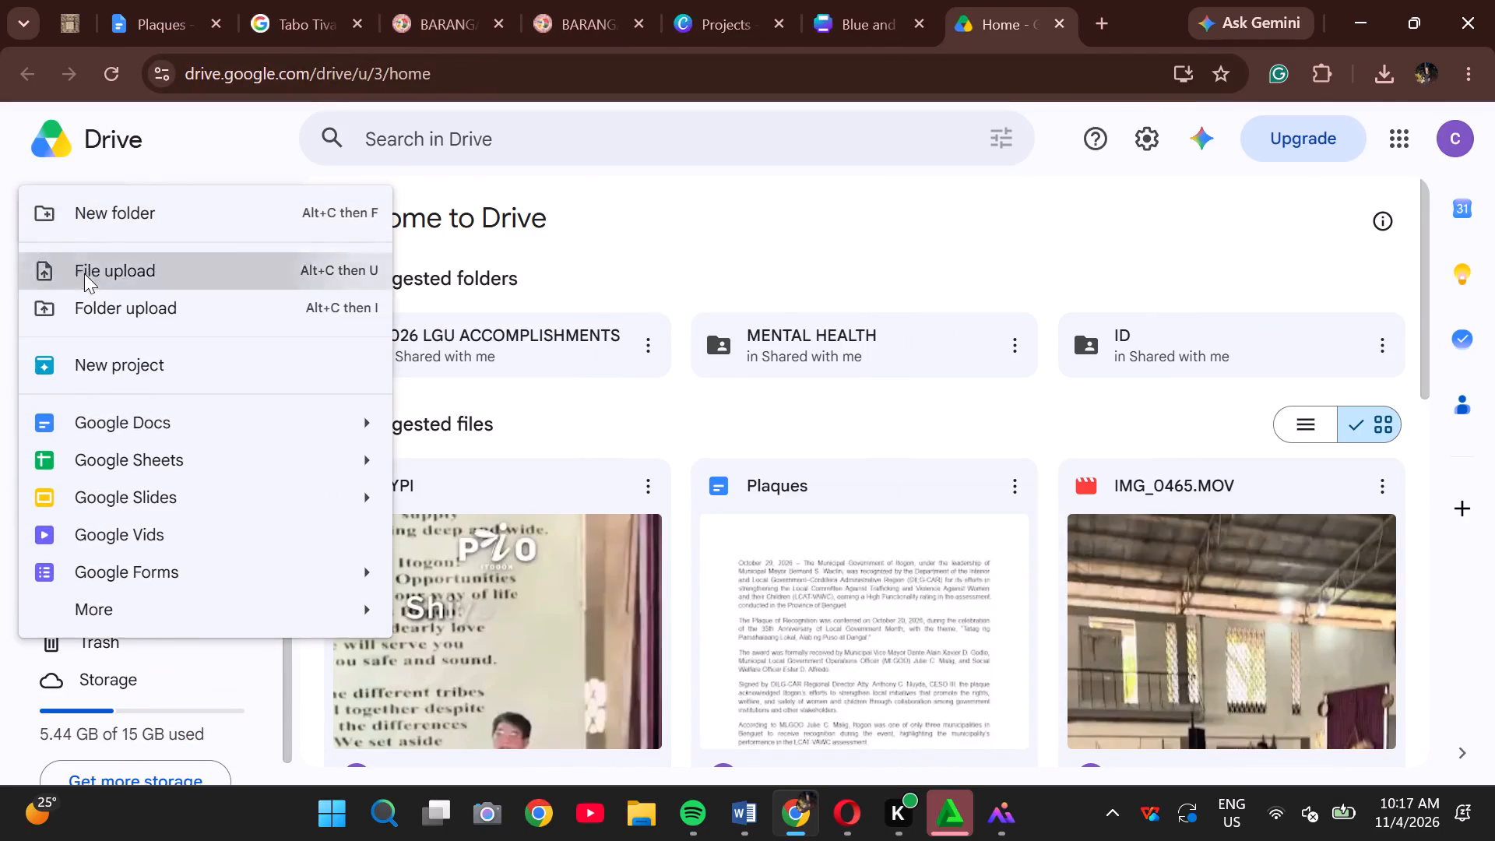
left_click(276, 259)
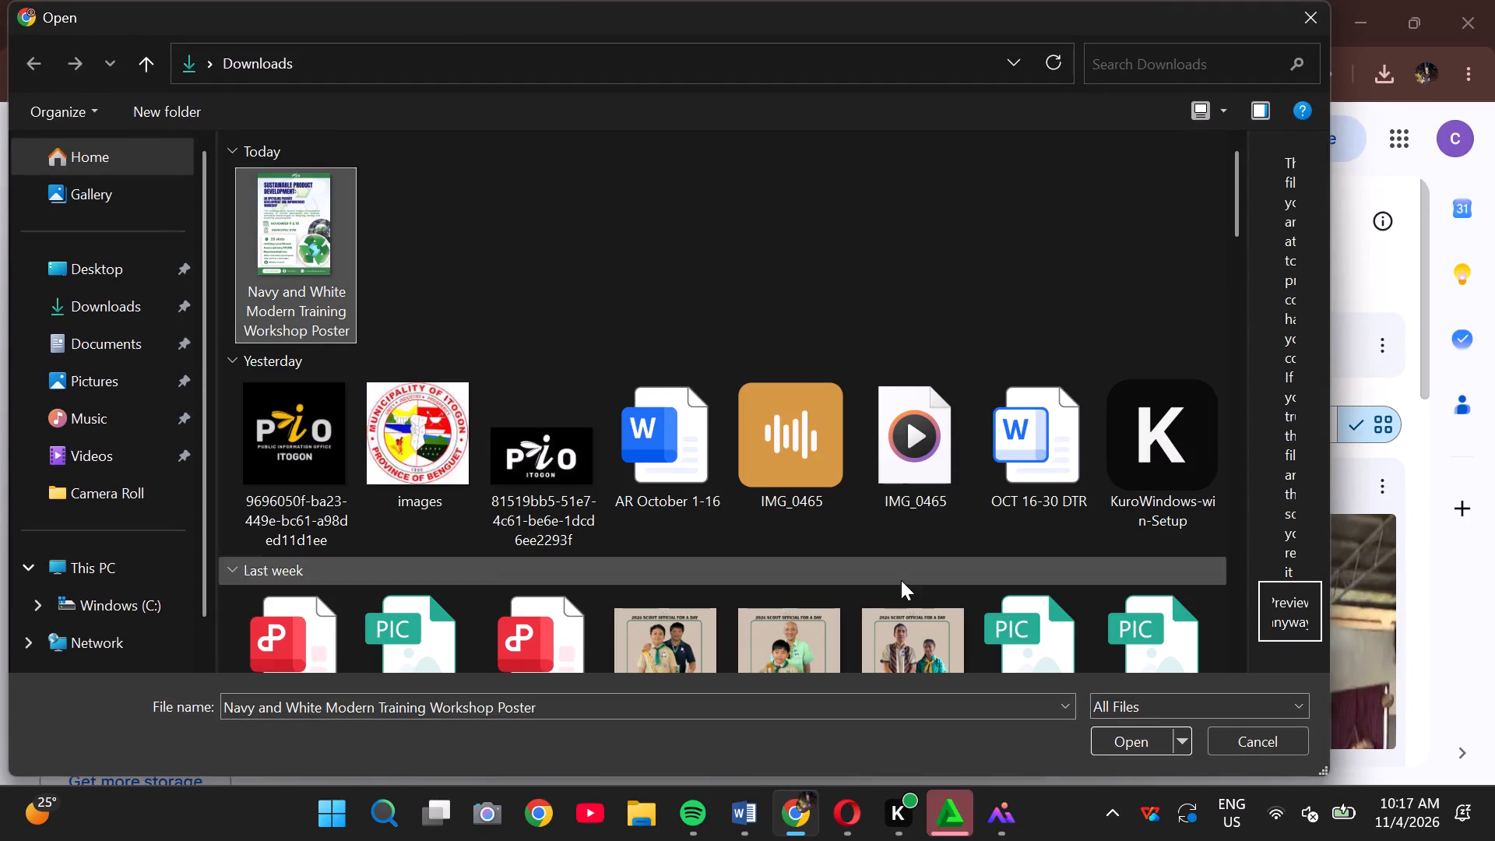
In Google Drive, upload the "Navy and White Modern Training Workshop Poster" image from Downloads and refresh the file list.
left_click(1123, 741)
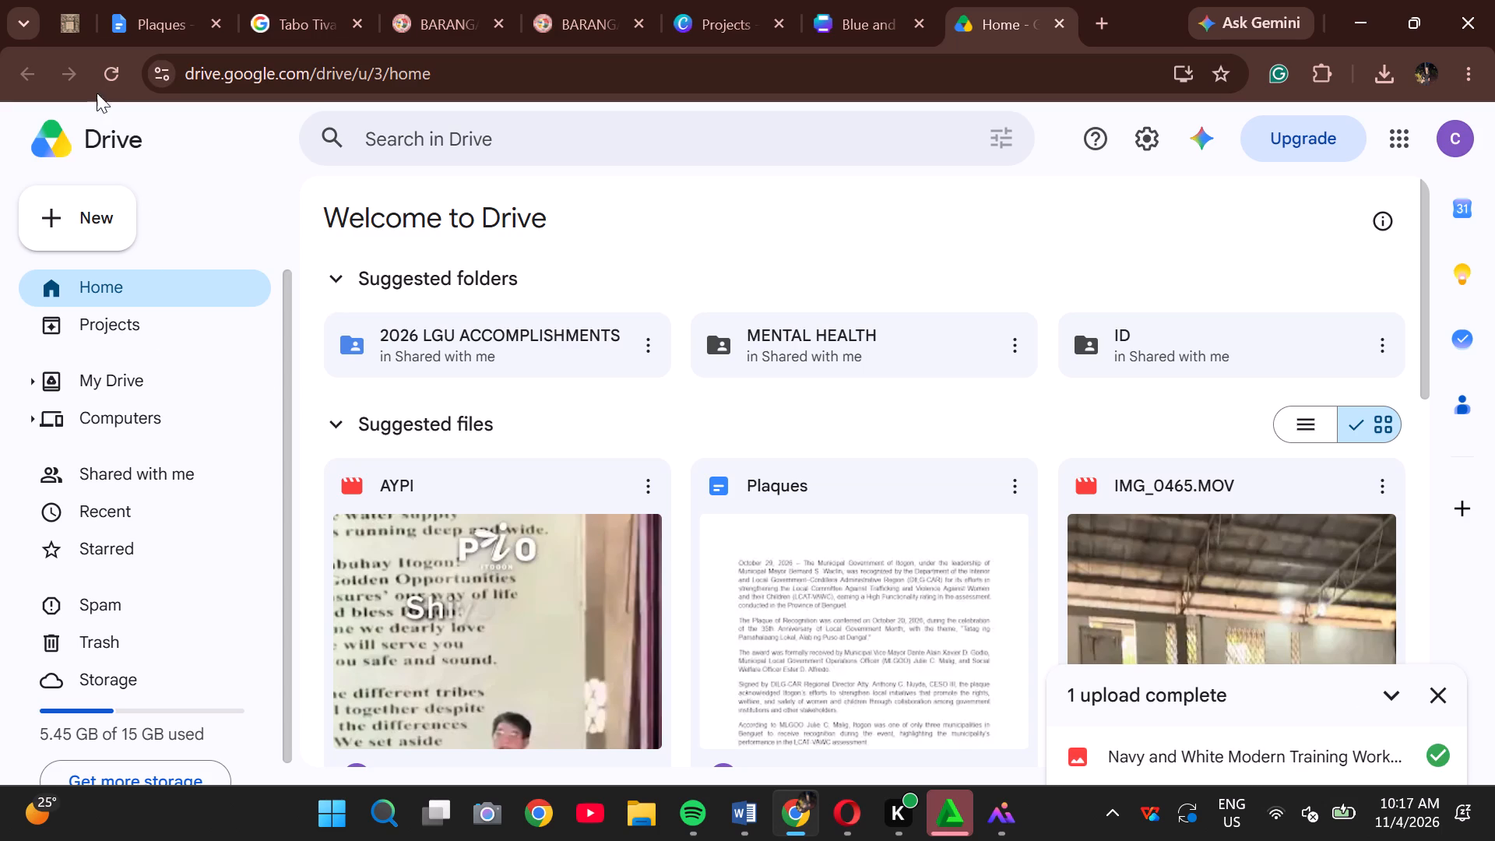
left_click(105, 69)
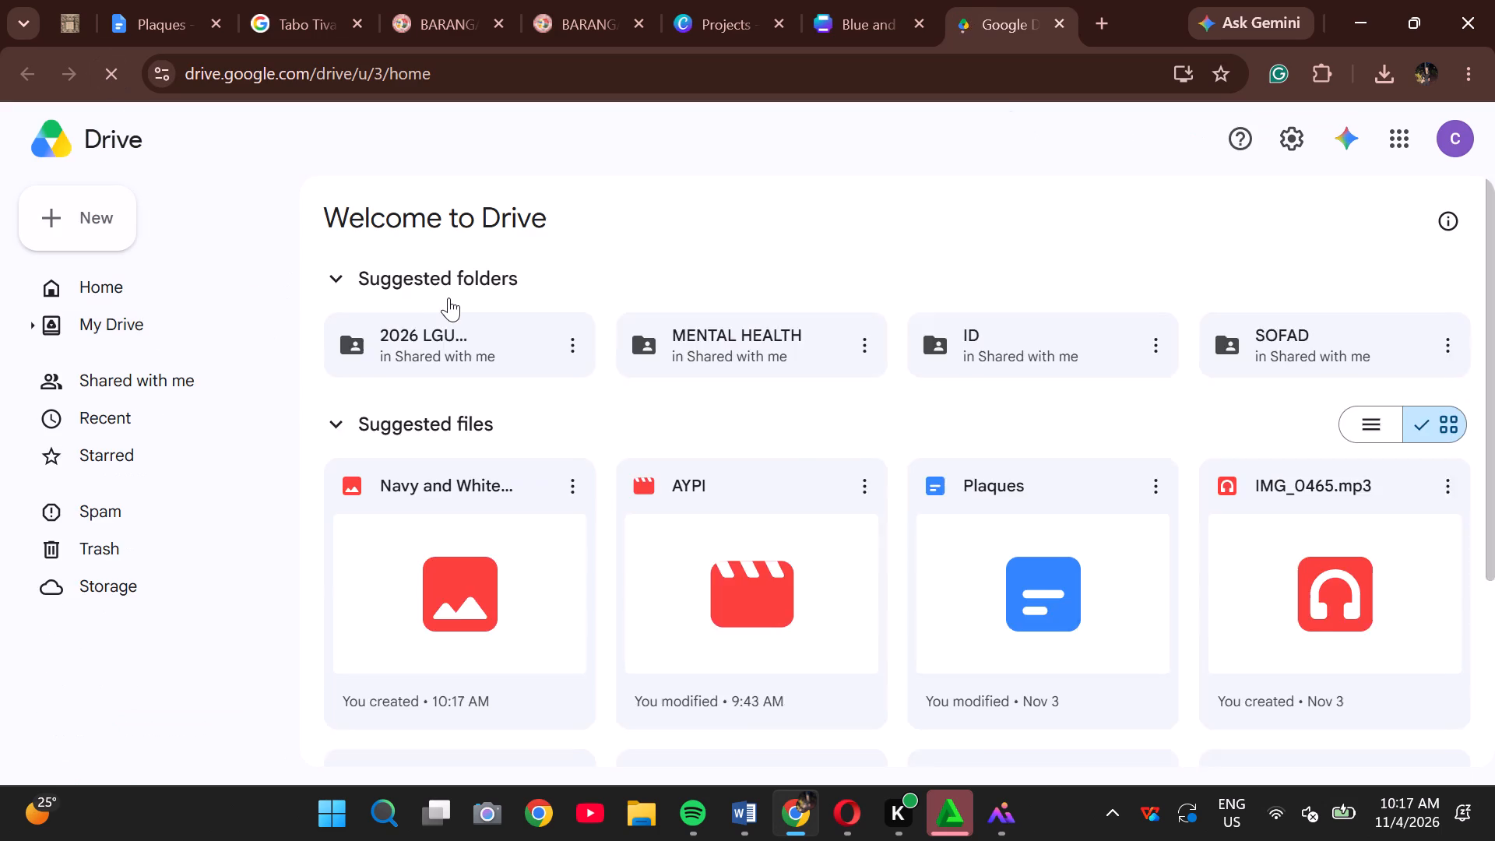
Rename the uploaded poster image in Drive as "UPCYCLING TRAINING.jpg".
scroll(449, 297, "down", 2)
scroll(466, 369, "up", 1)
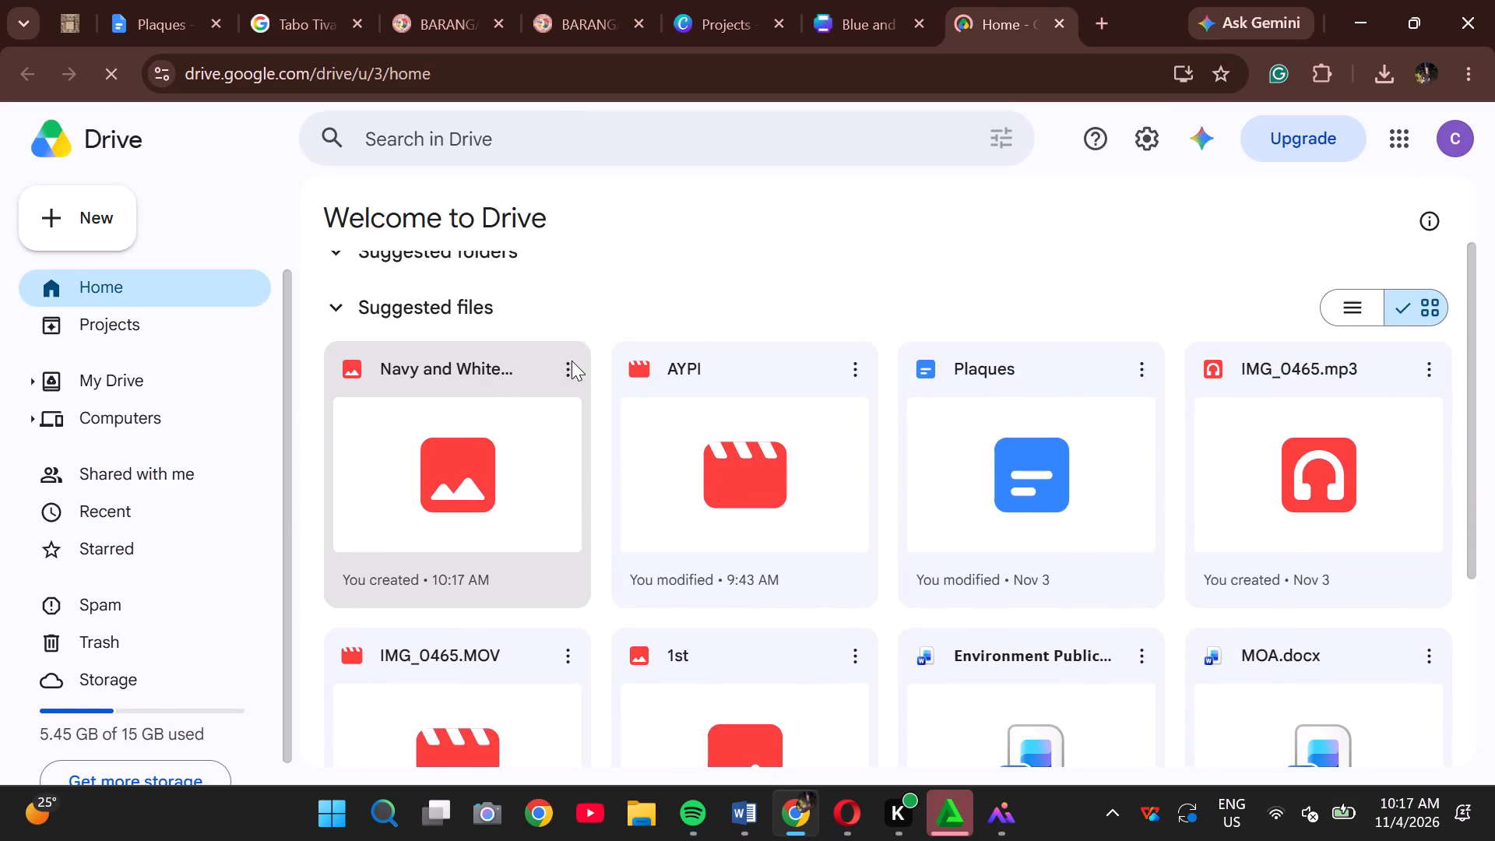
left_click(572, 361)
left_click(645, 368)
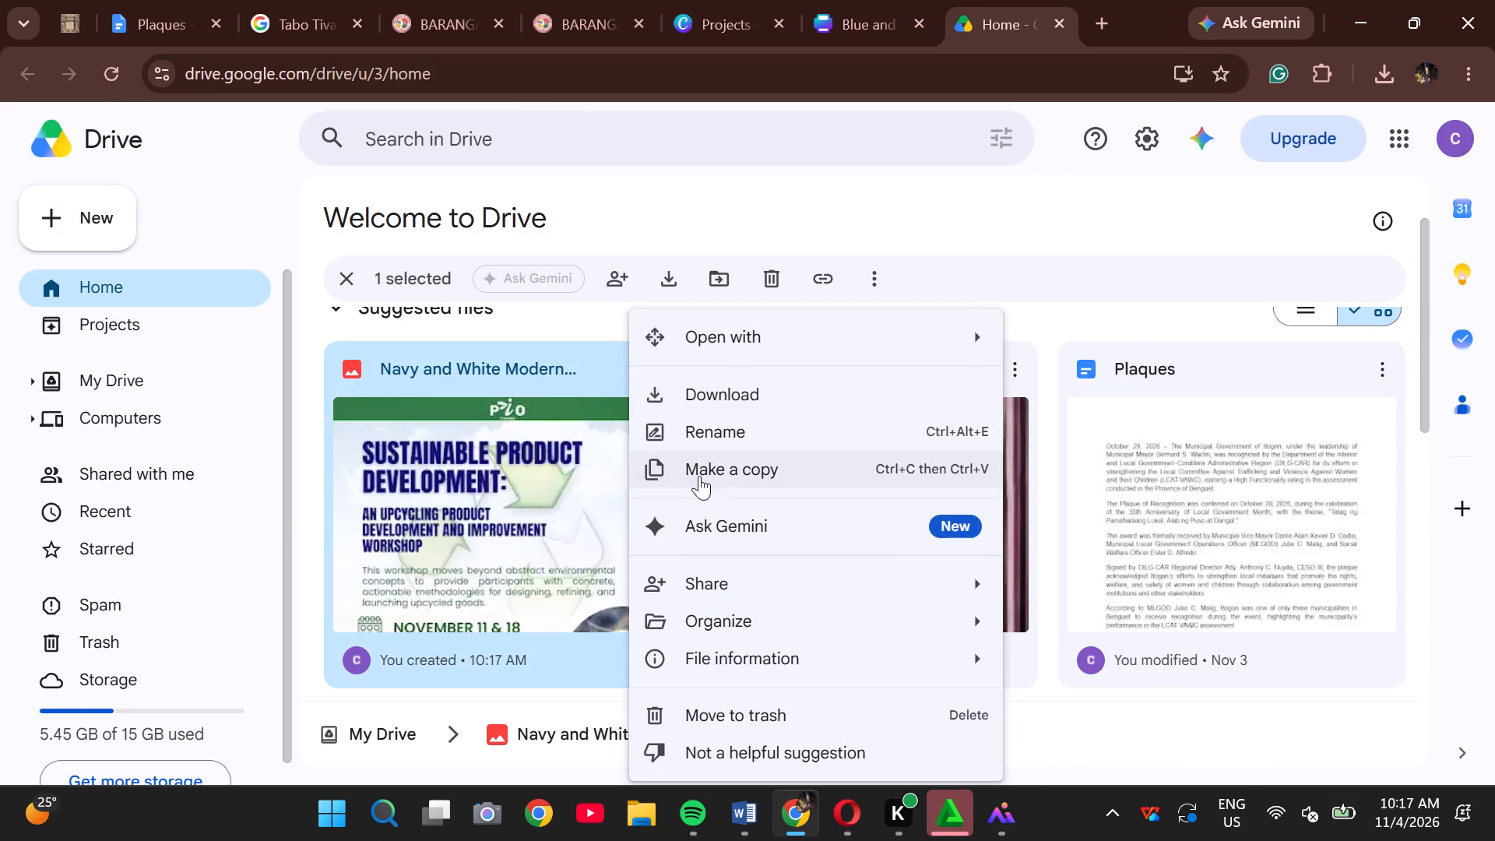
left_click(728, 429)
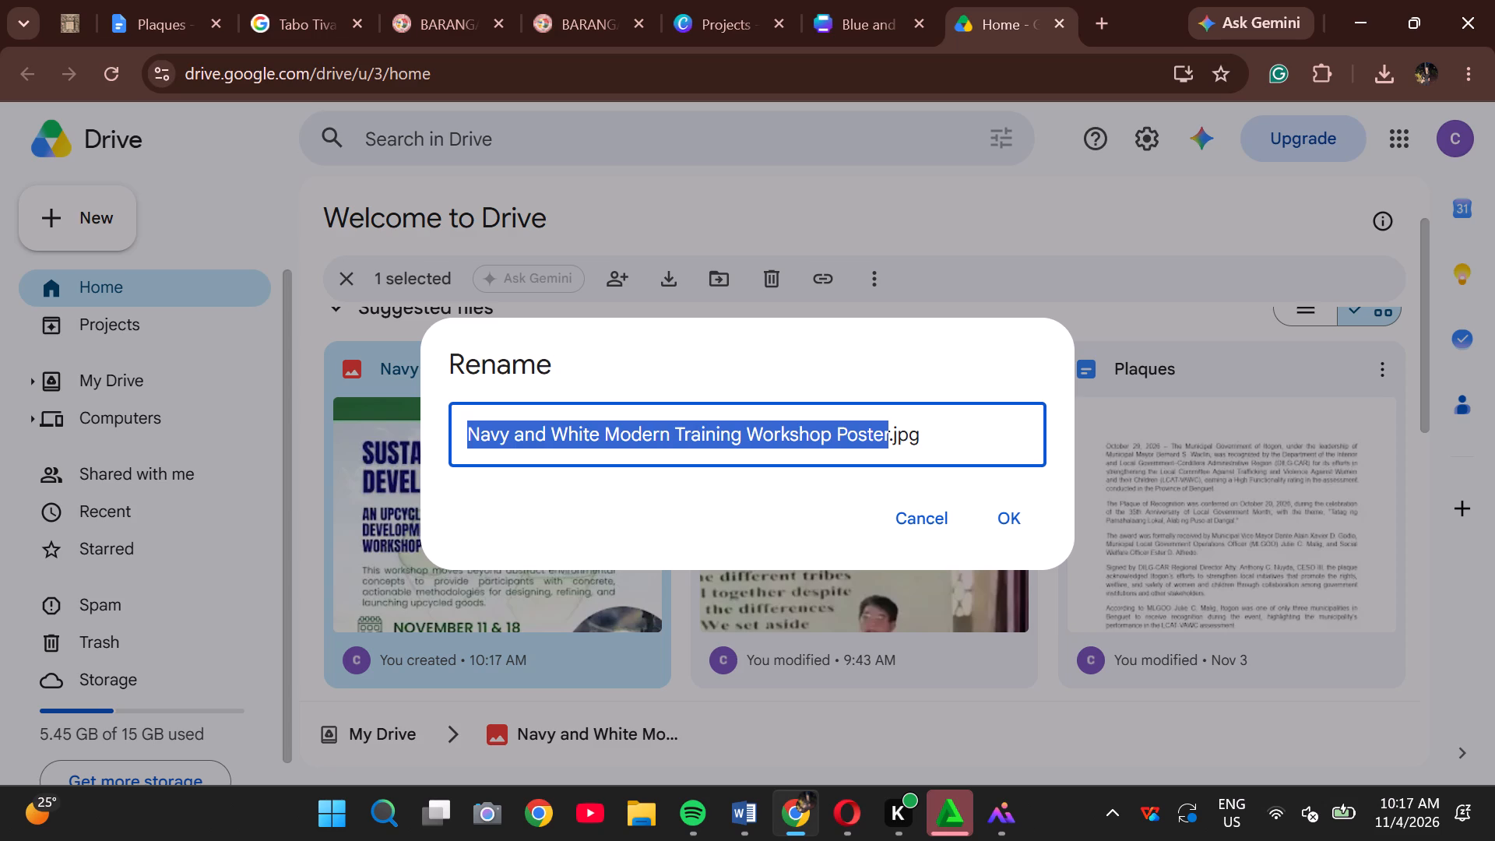
key("BackSpace")
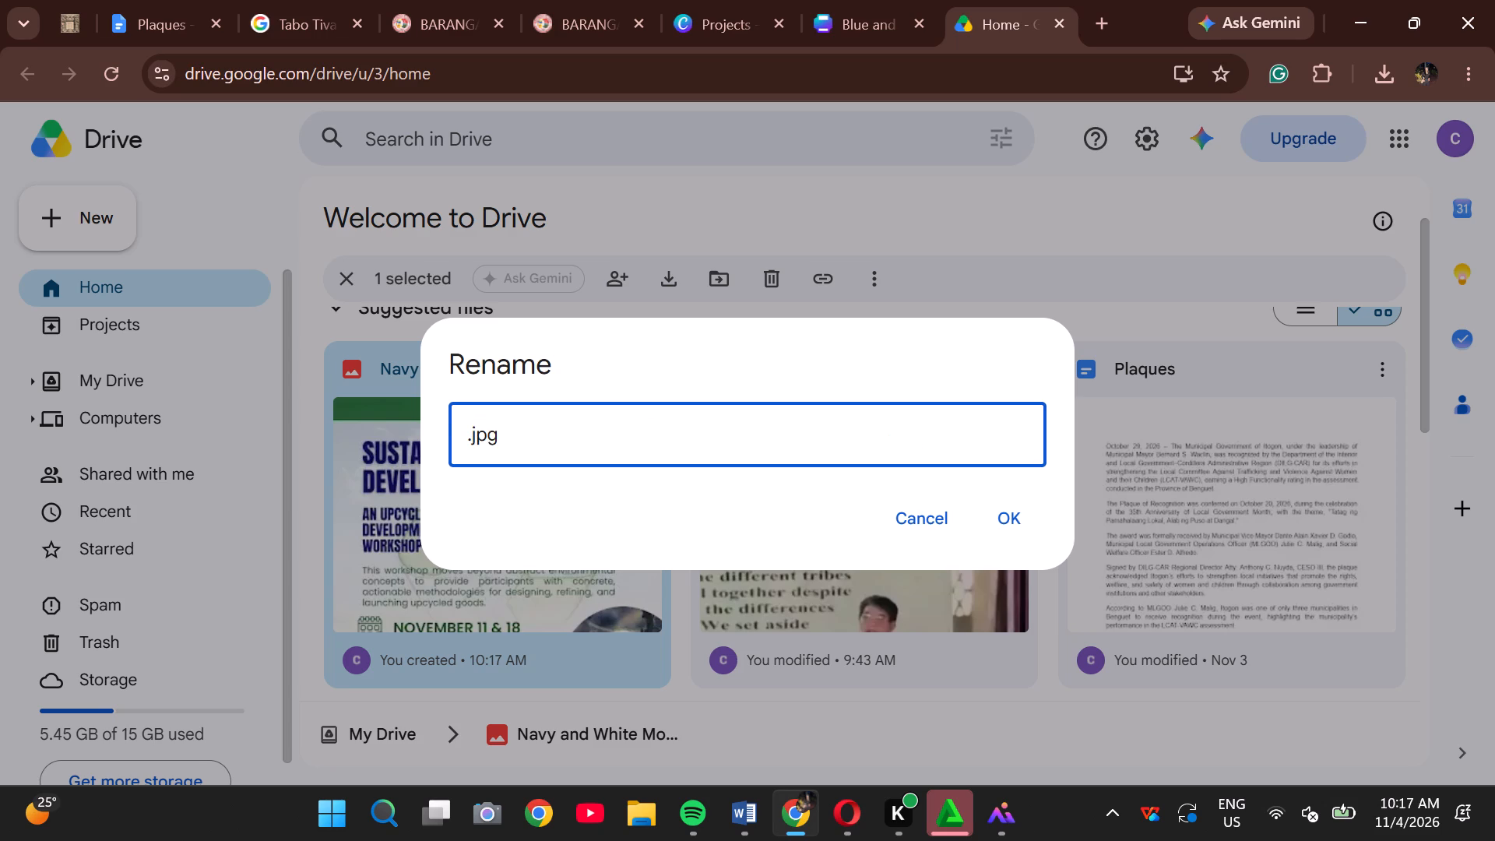
type("UPCYCLING T")
key("r")
key("a")
type("INING")
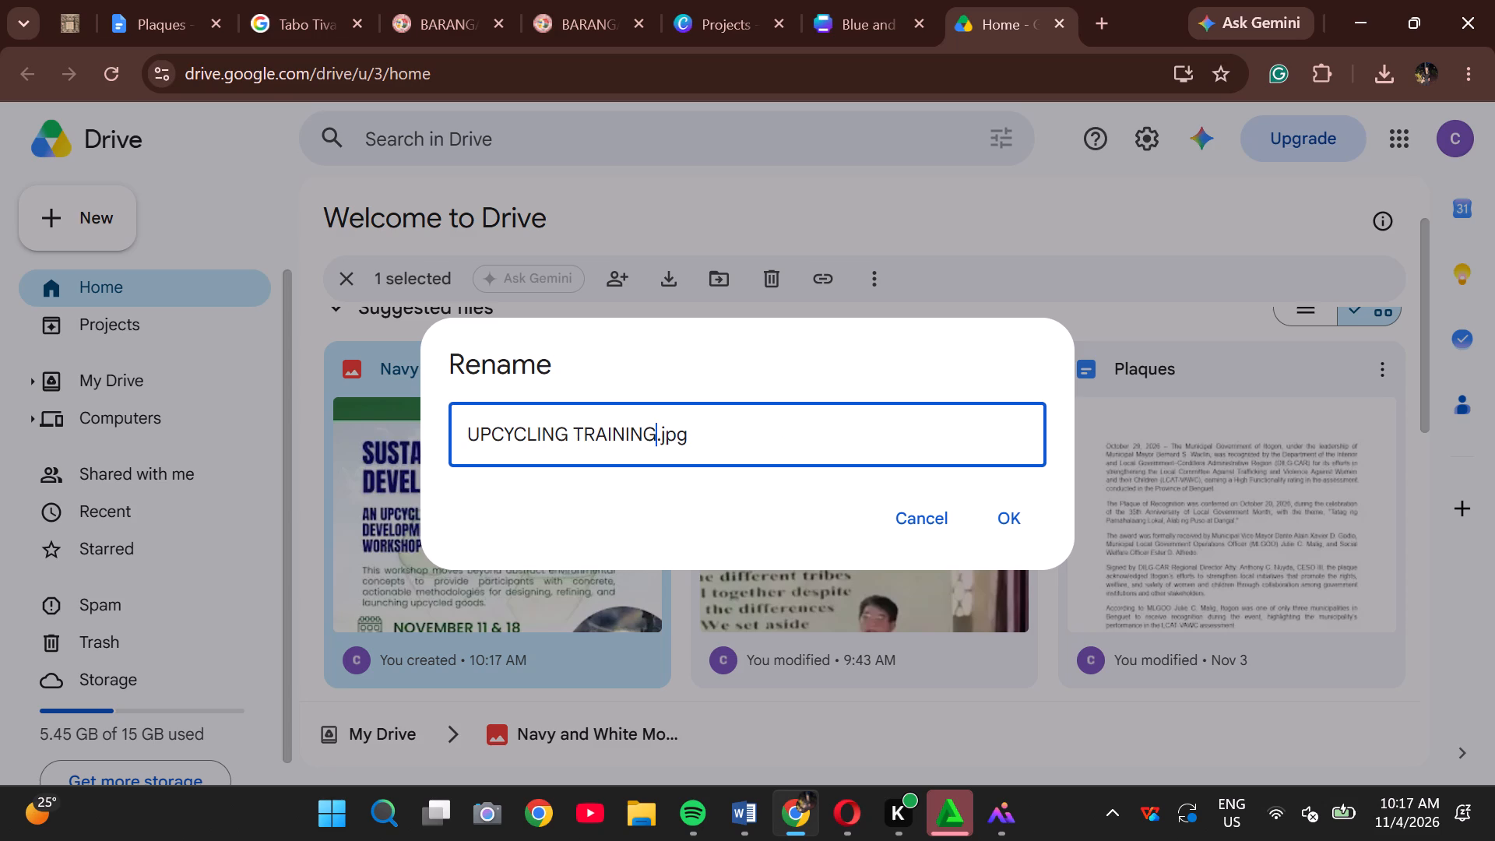
key("Return")
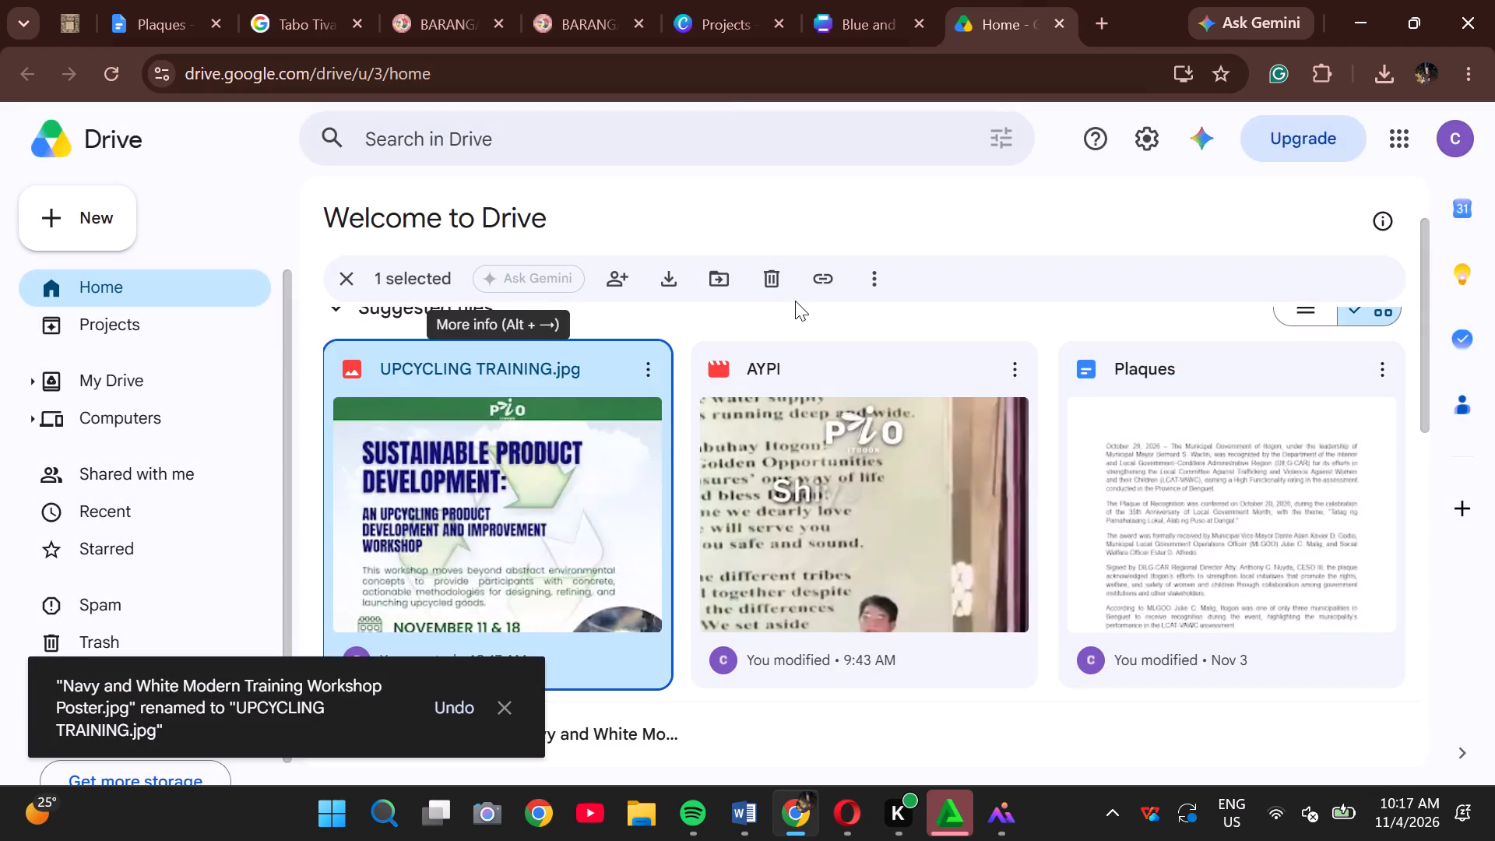
Open the file actions for UPCYCLING TRAINING.jpg in Drive.
left_click(656, 377)
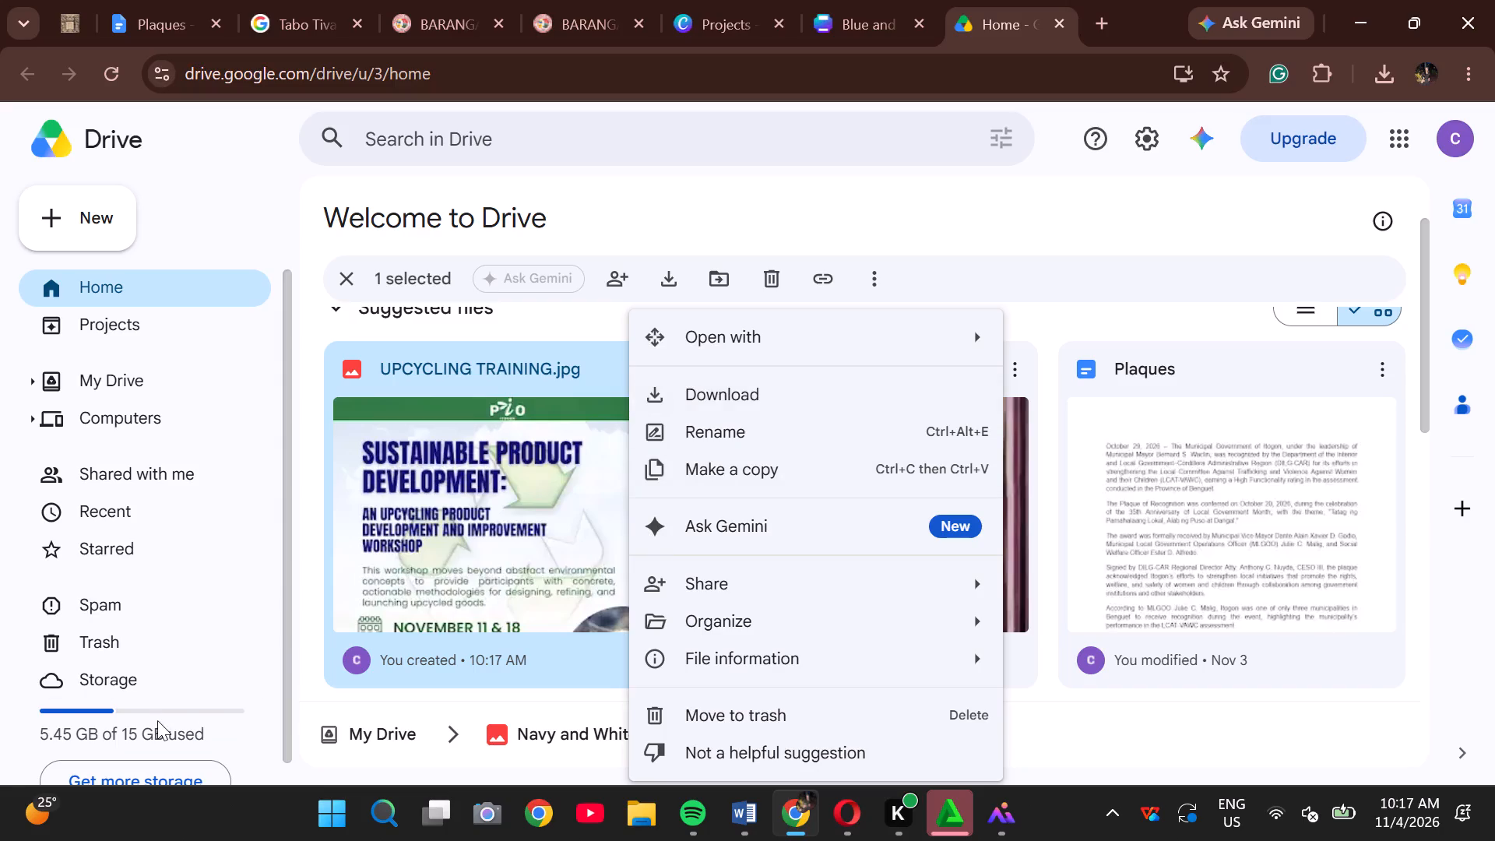
Open UPCYCLING TRAINING.jpg, set its general access to Anyone with the link, and copy the sharing link.
left_click(413, 560)
double_click(413, 559)
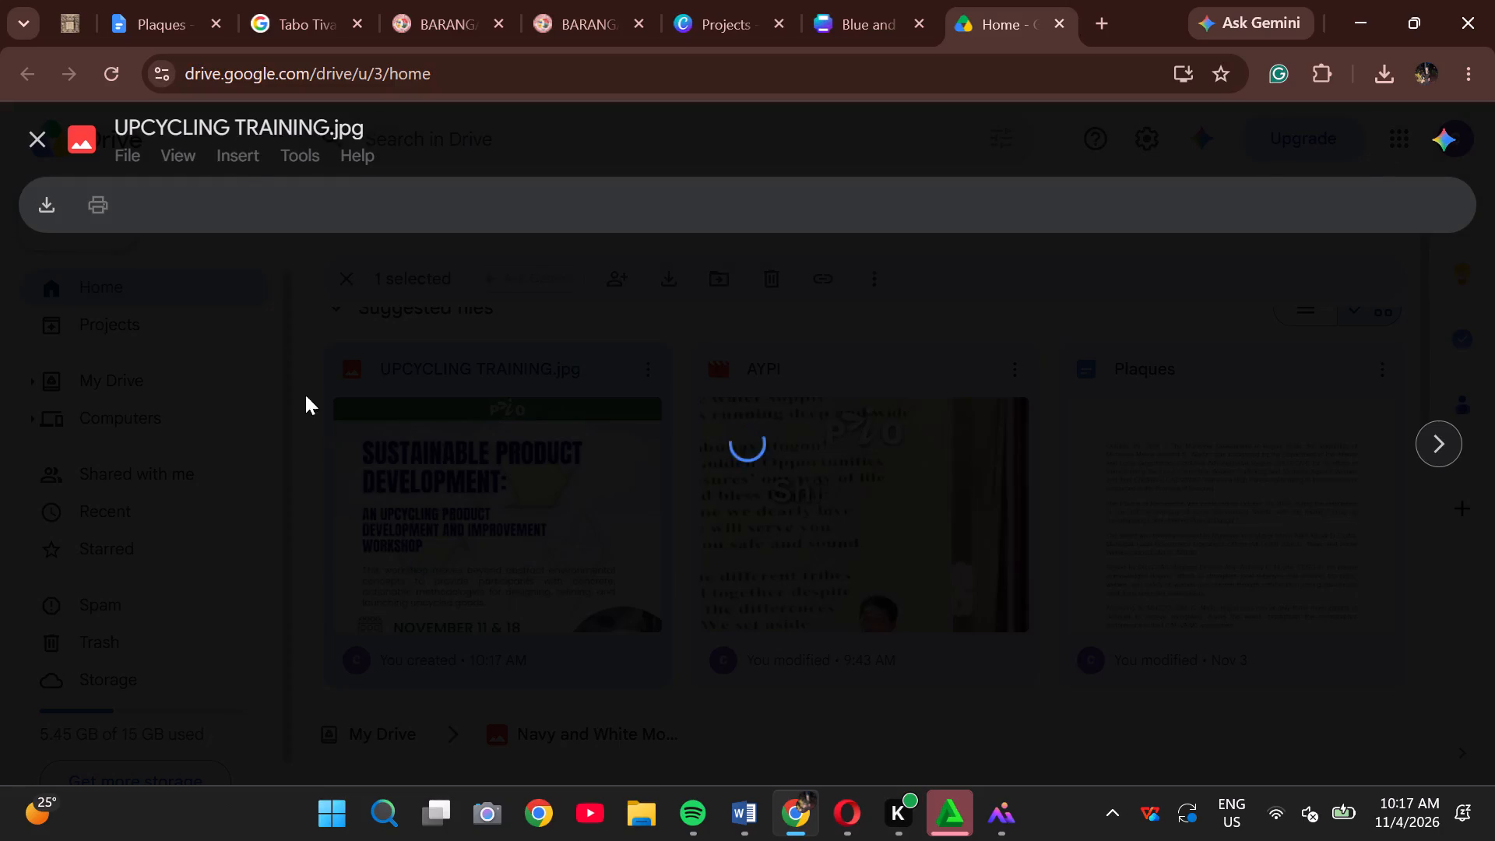
left_click(1362, 132)
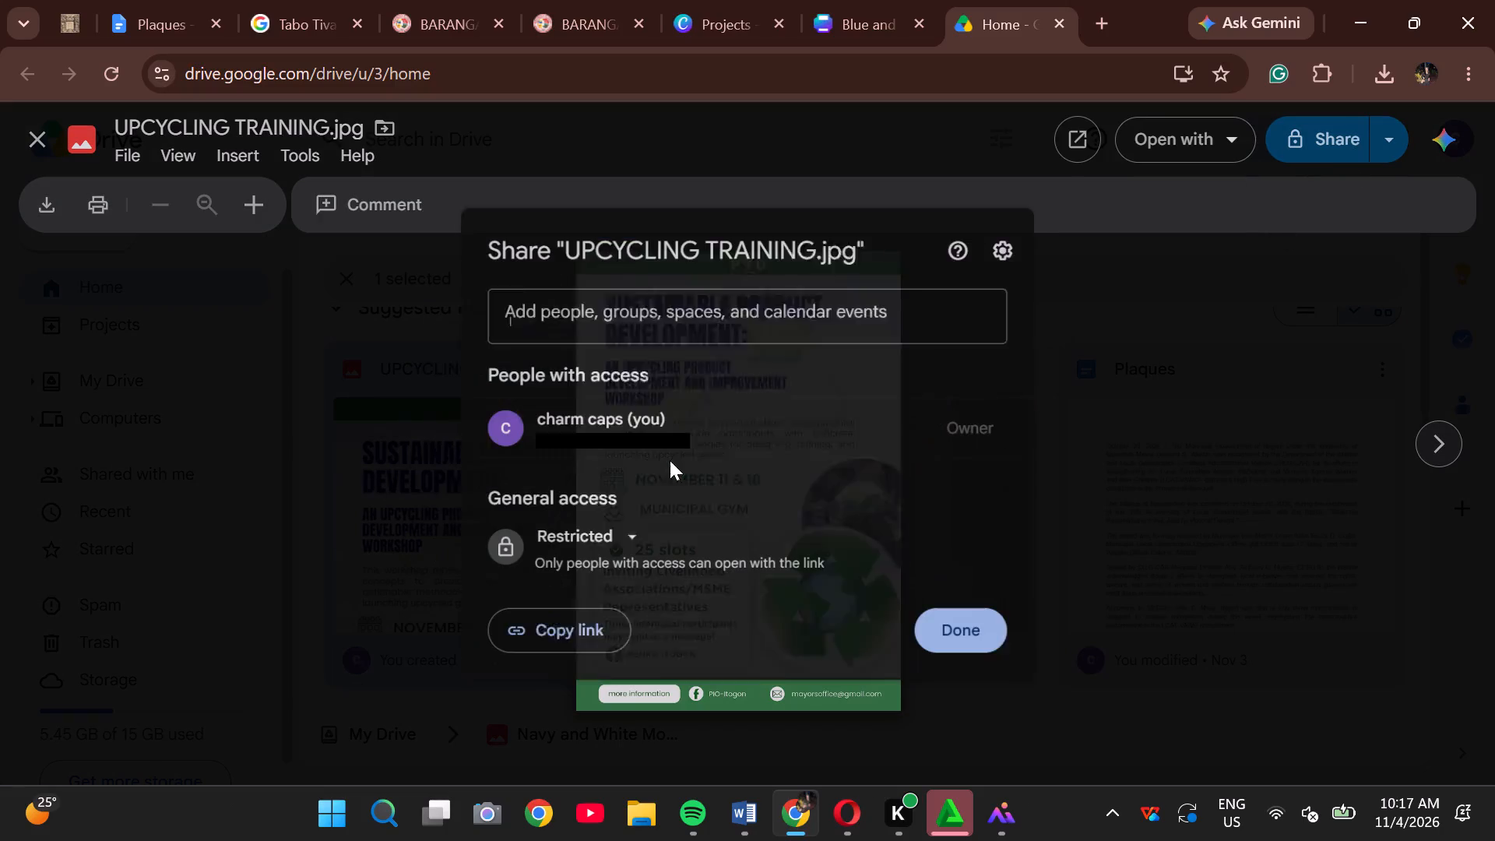
left_click(638, 436)
left_click(660, 537)
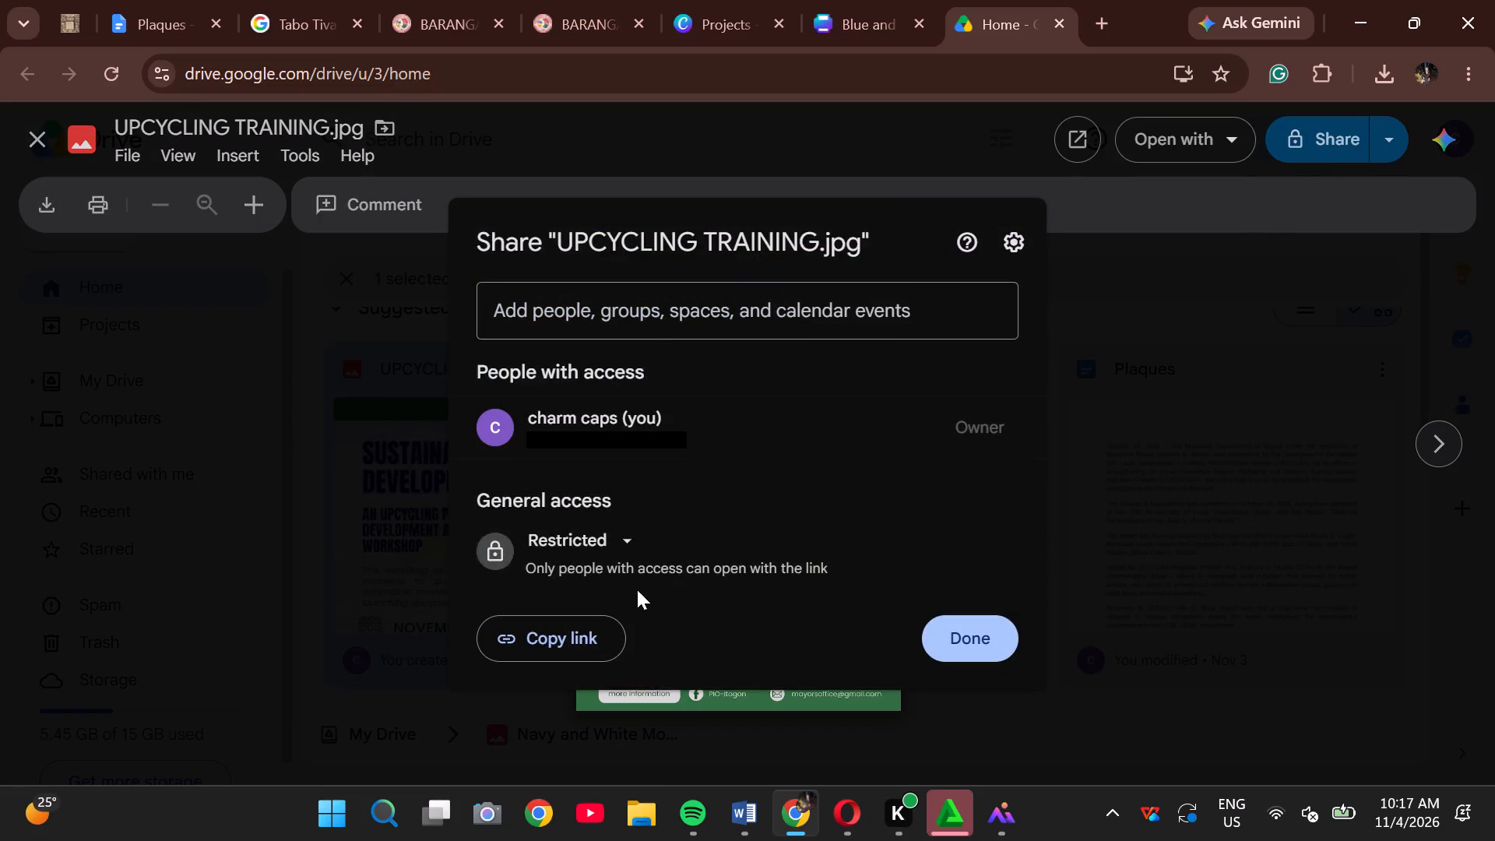
left_click(621, 552)
left_click(637, 644)
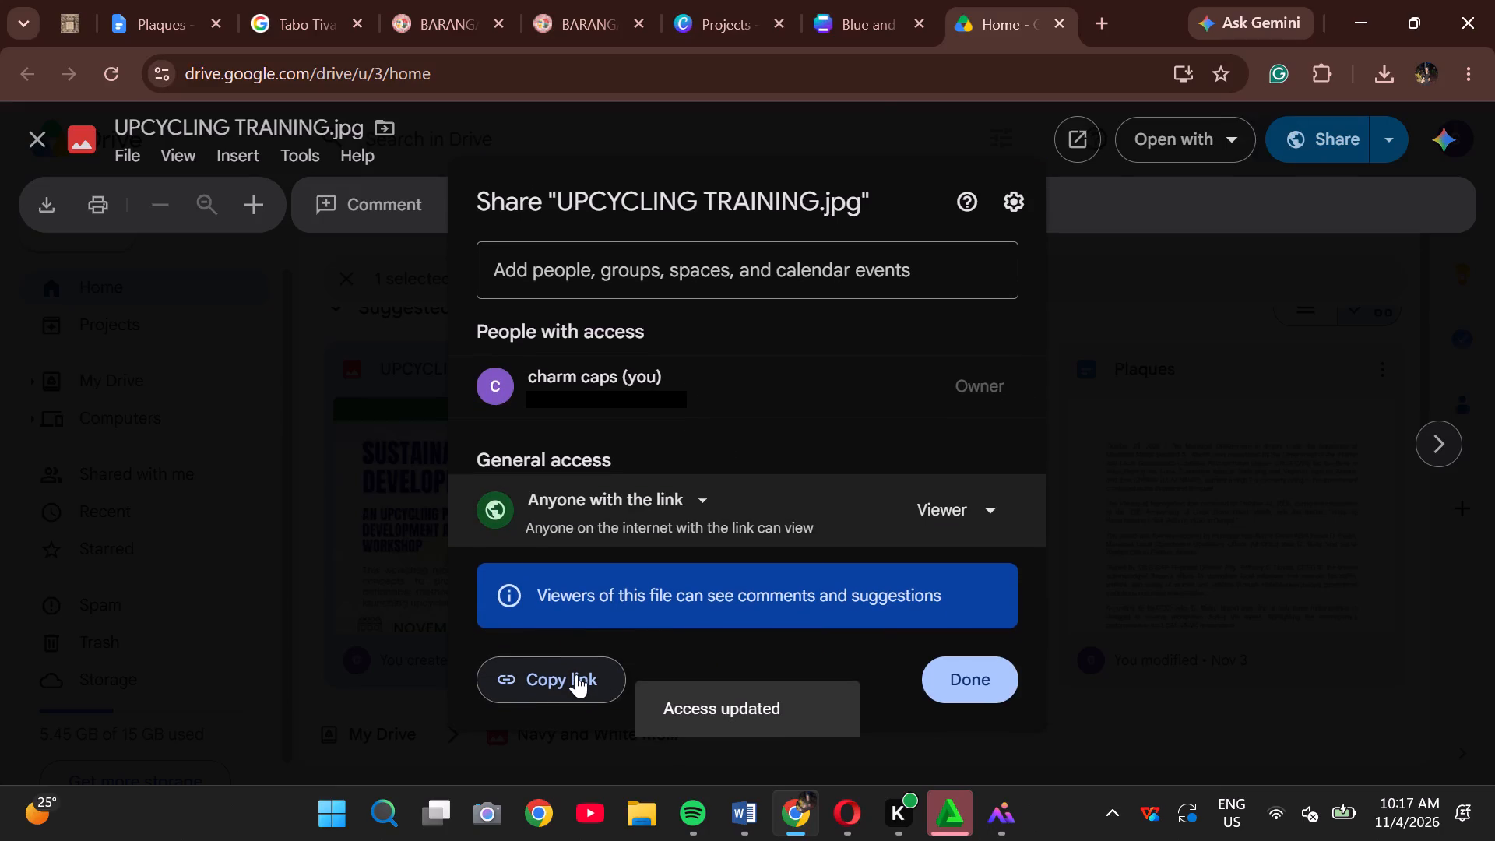
left_click(576, 674)
left_click(1106, 476)
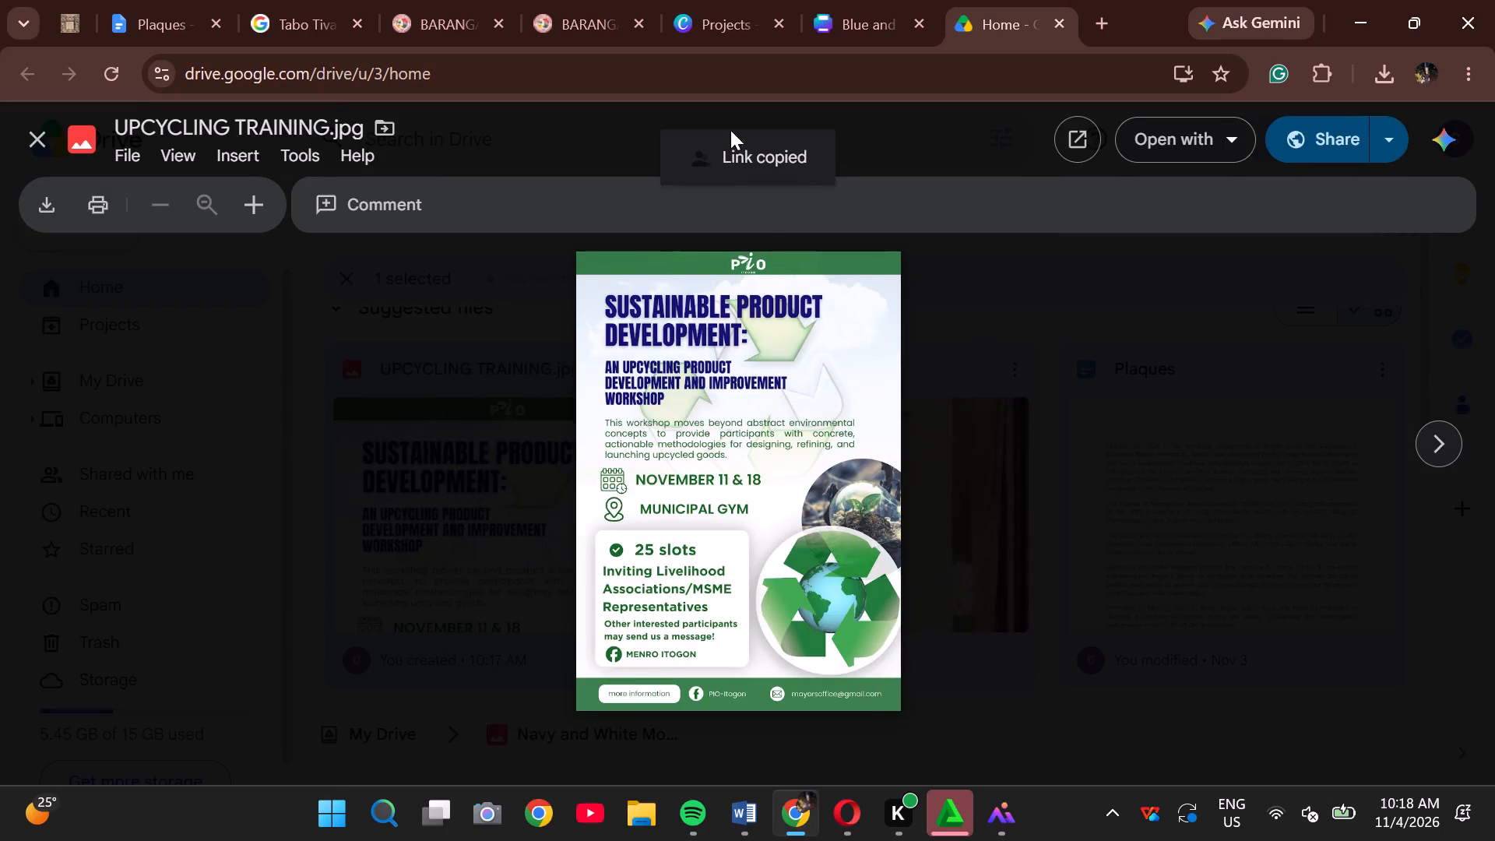
Close the Canva Projects page in the browser, keeping the workshop poster design open.
left_click(818, 26)
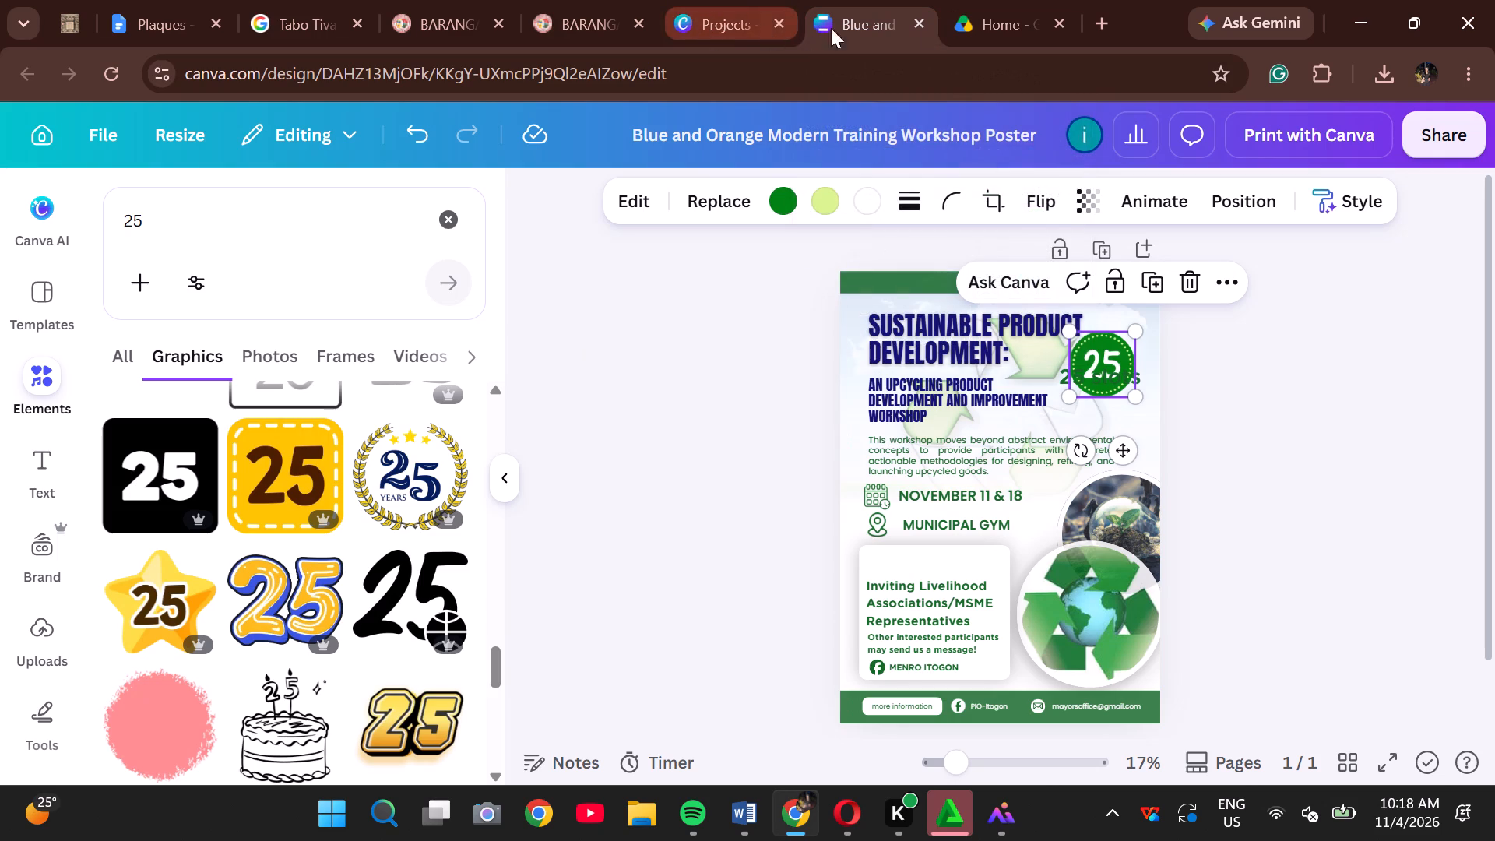
left_click(737, 26)
left_click(783, 26)
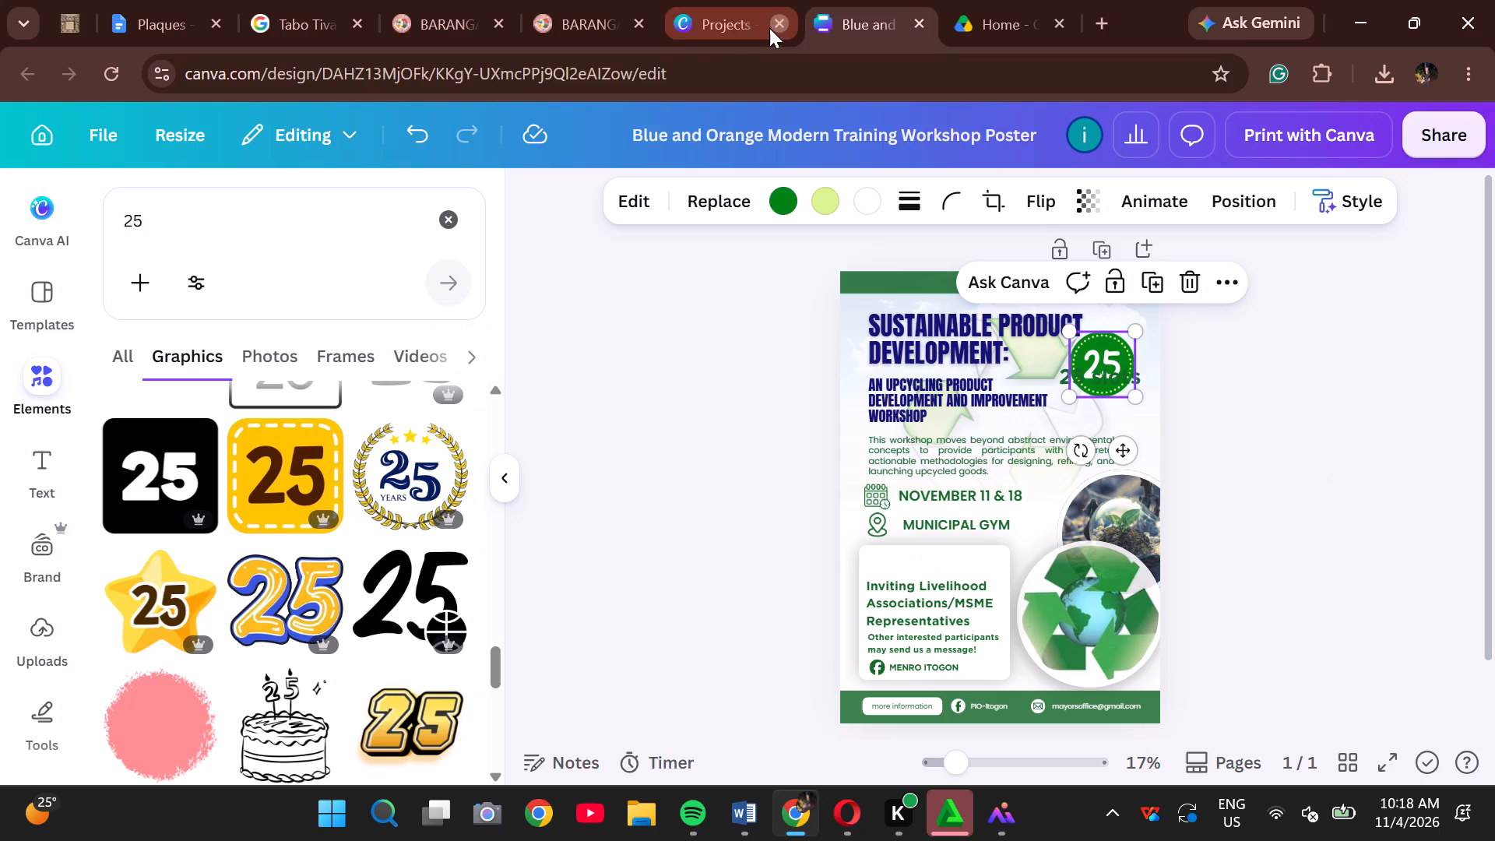
In Opera's Messenger, send the copied Drive link of the poster to the GIP'26 PIO-Itogon group chat.
left_click(855, 832)
left_click(33, 363)
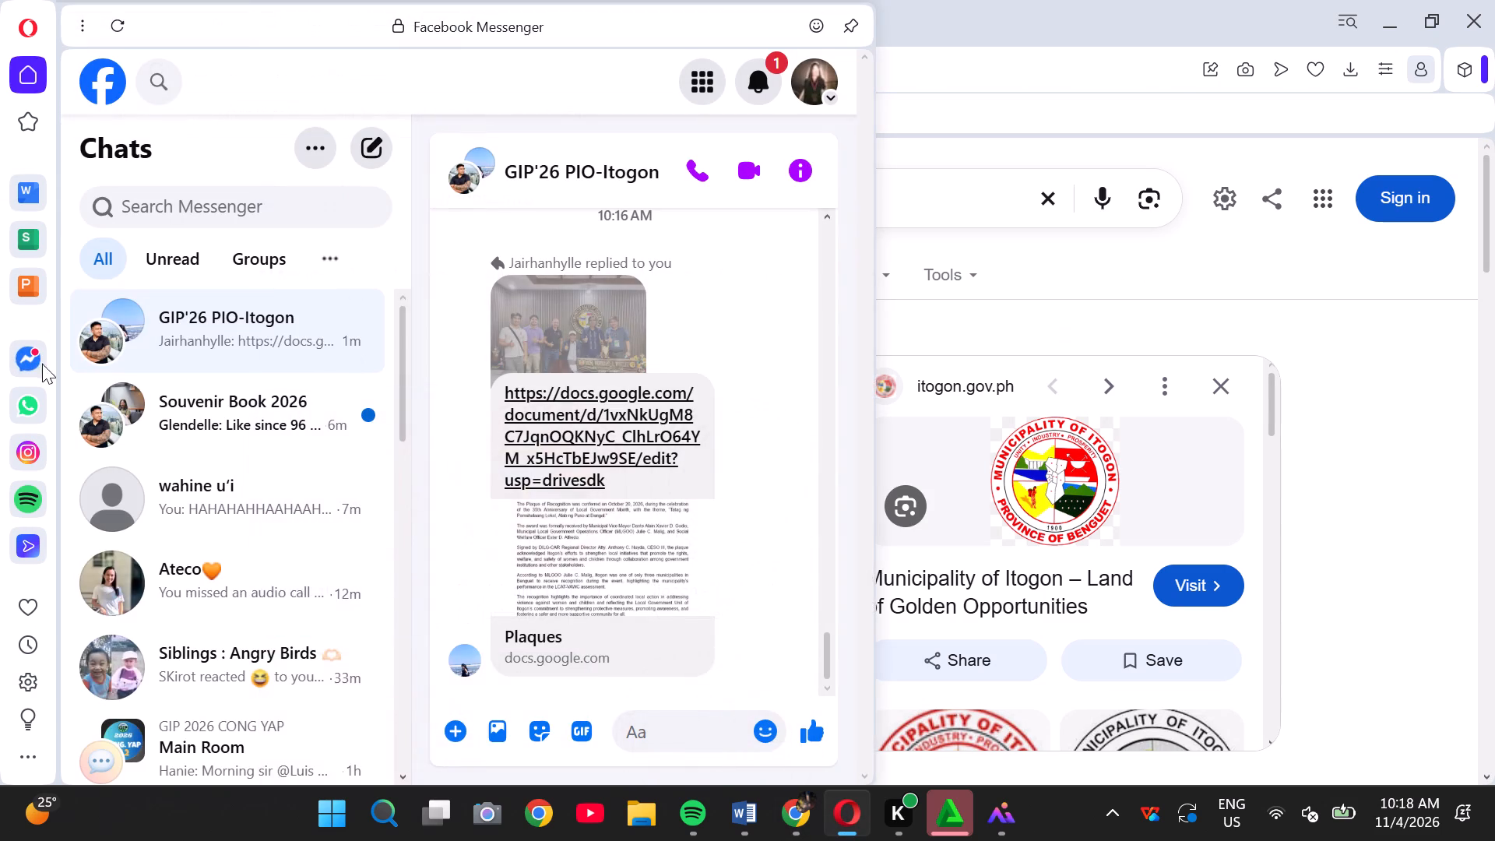
left_click(648, 731)
right_click(652, 733)
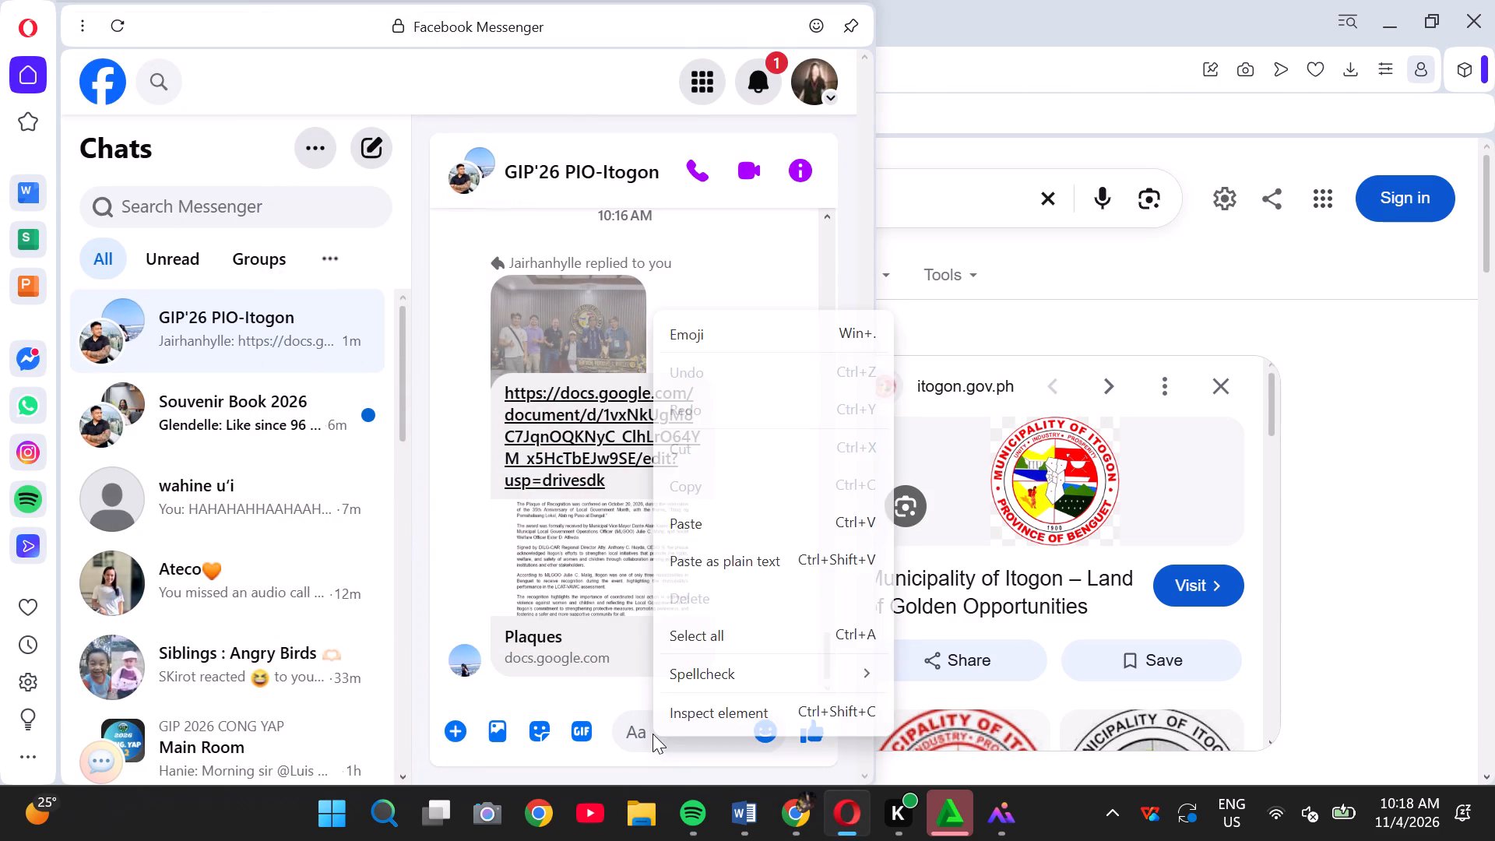
left_click(686, 539)
left_click(804, 724)
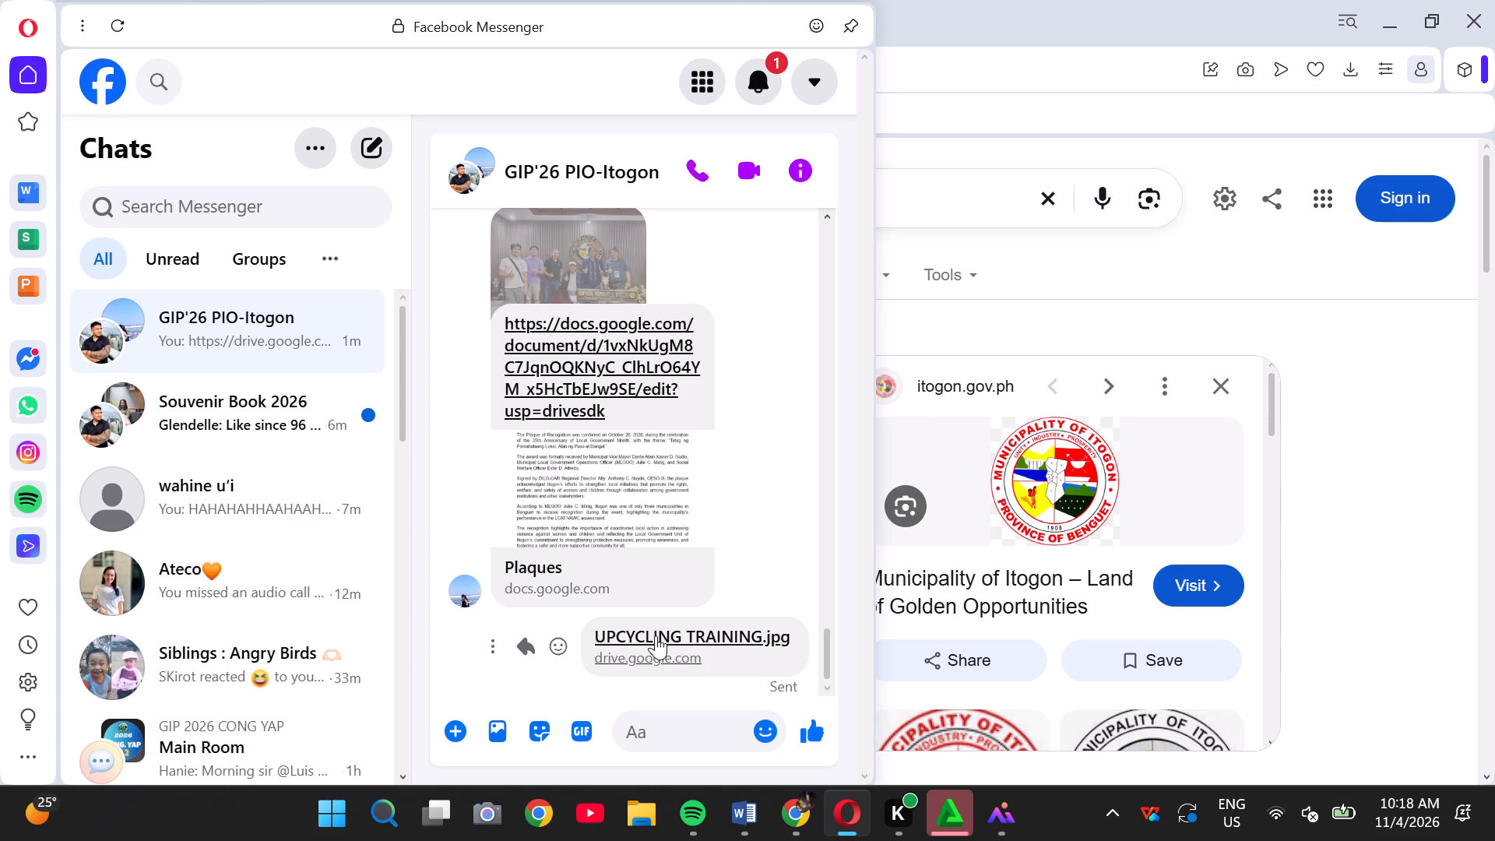
Unsend the 5:15 video message sent earlier in the GIP'26 PIO-Itogon group chat.
scroll(654, 630, "up", 2)
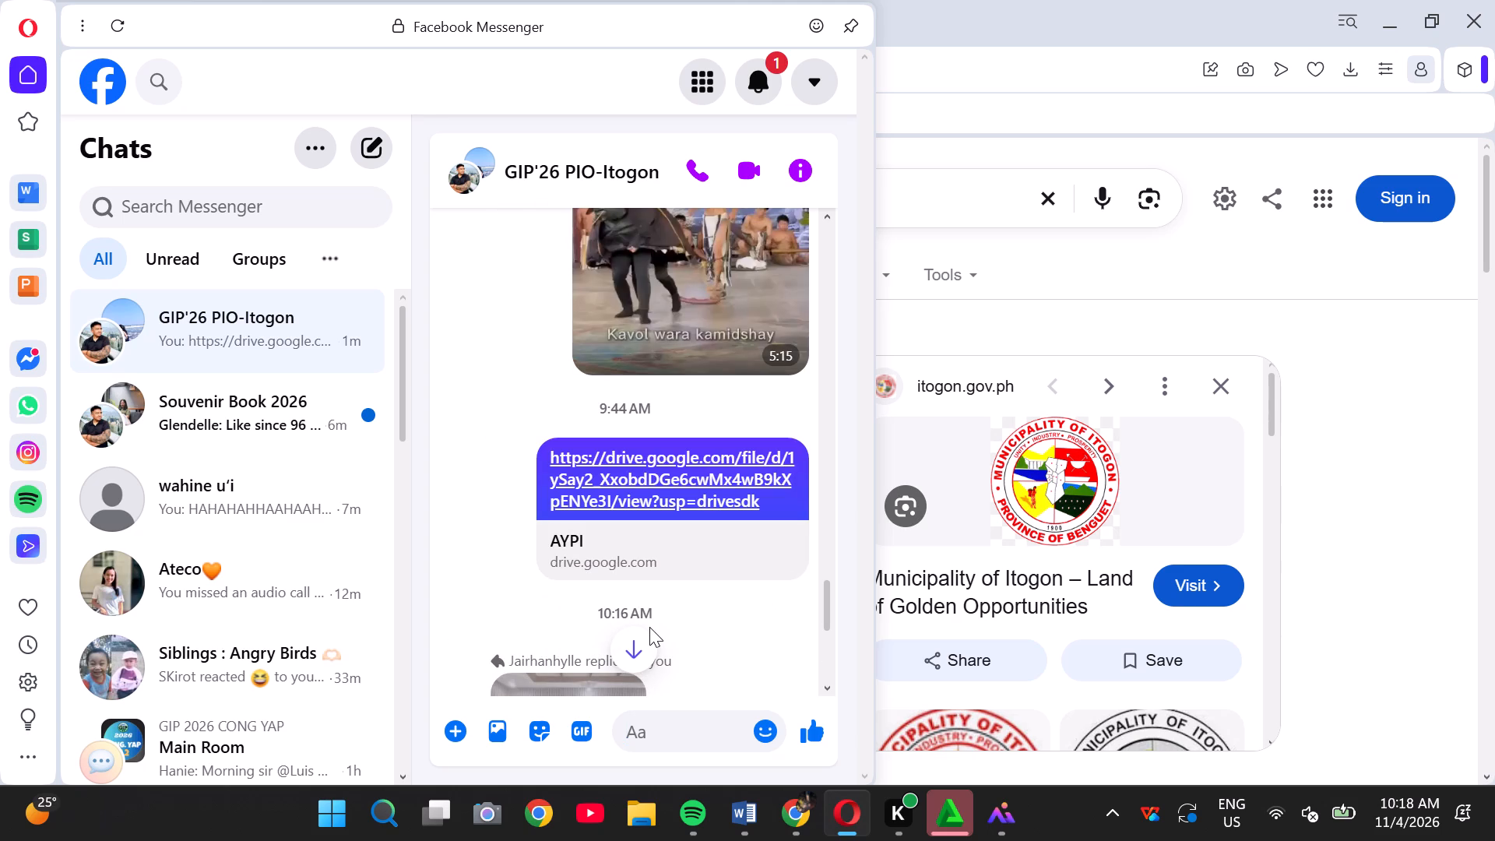
scroll(649, 627, "up", 3)
scroll(620, 516, "up", 1)
left_click(481, 411)
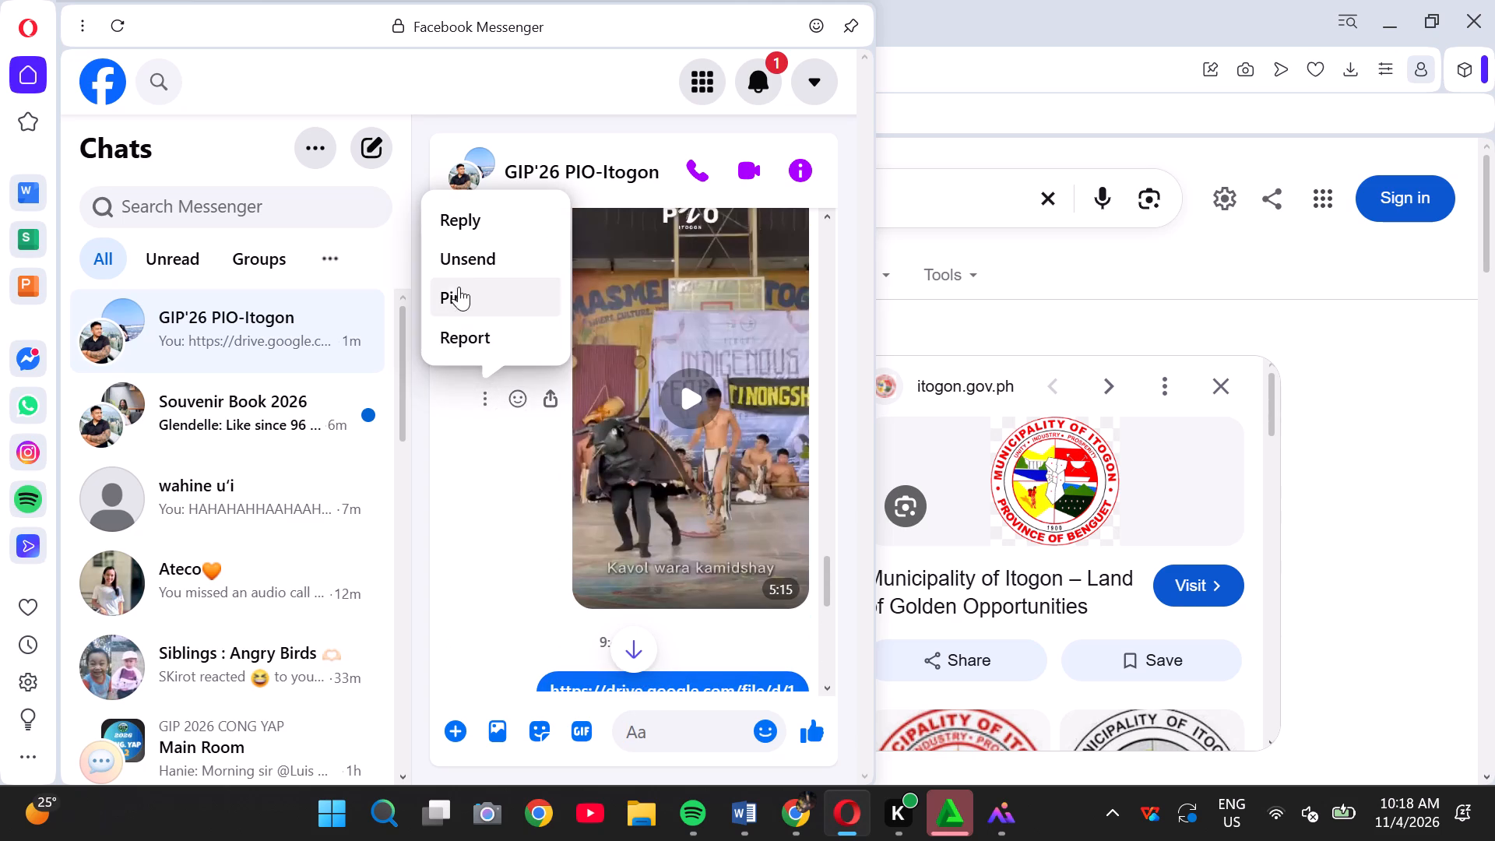
left_click(461, 259)
left_click(759, 565)
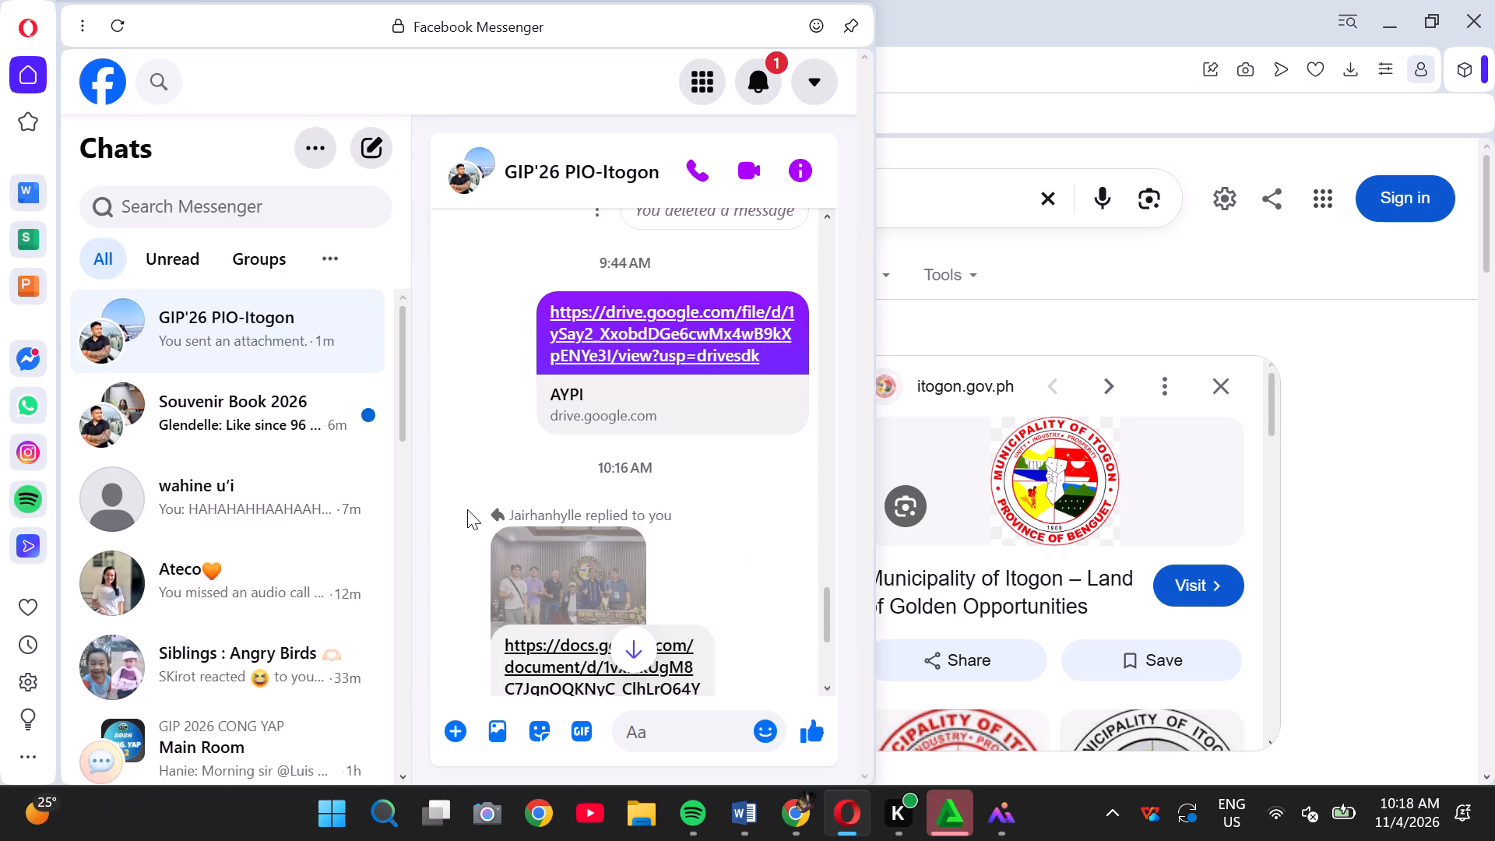
Check the Souvenir Book 2026 group chat, older conversations and notifications in Messenger, and return to the Canva poster.
left_click(262, 428)
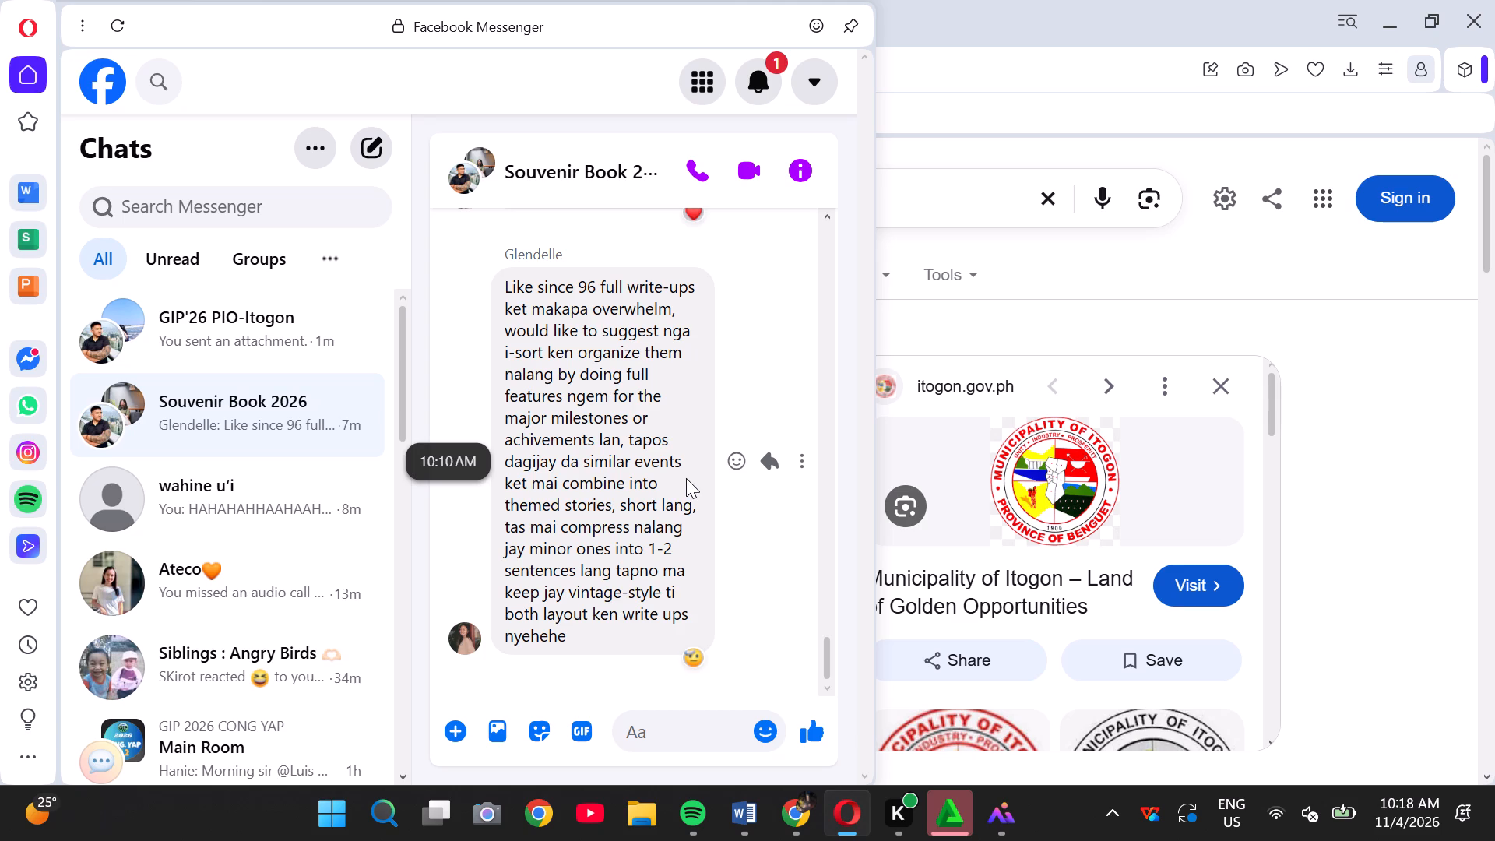
scroll(180, 472, "down", 2)
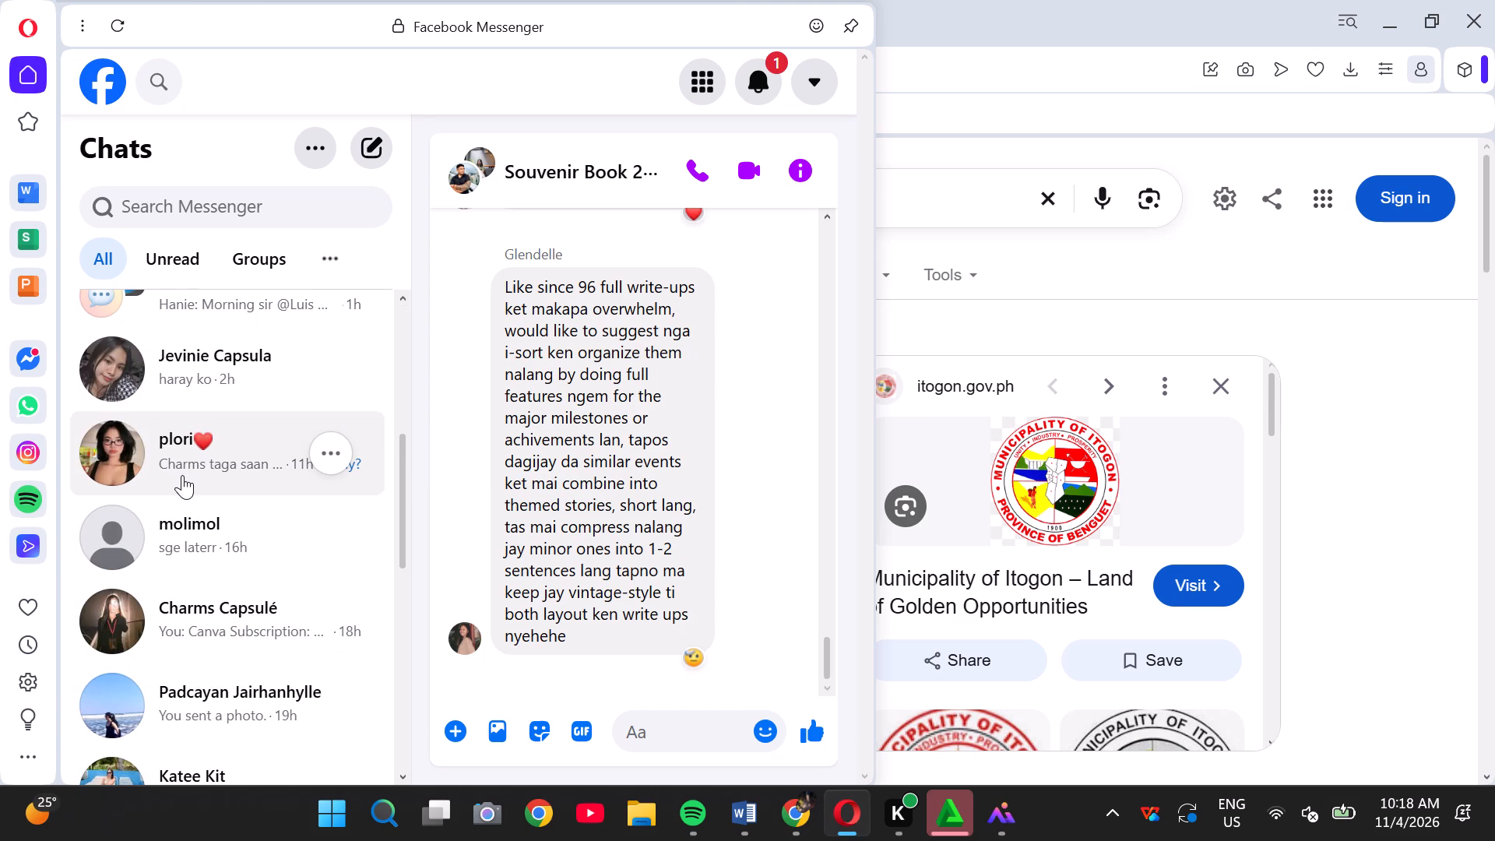
scroll(182, 475, "down", 2)
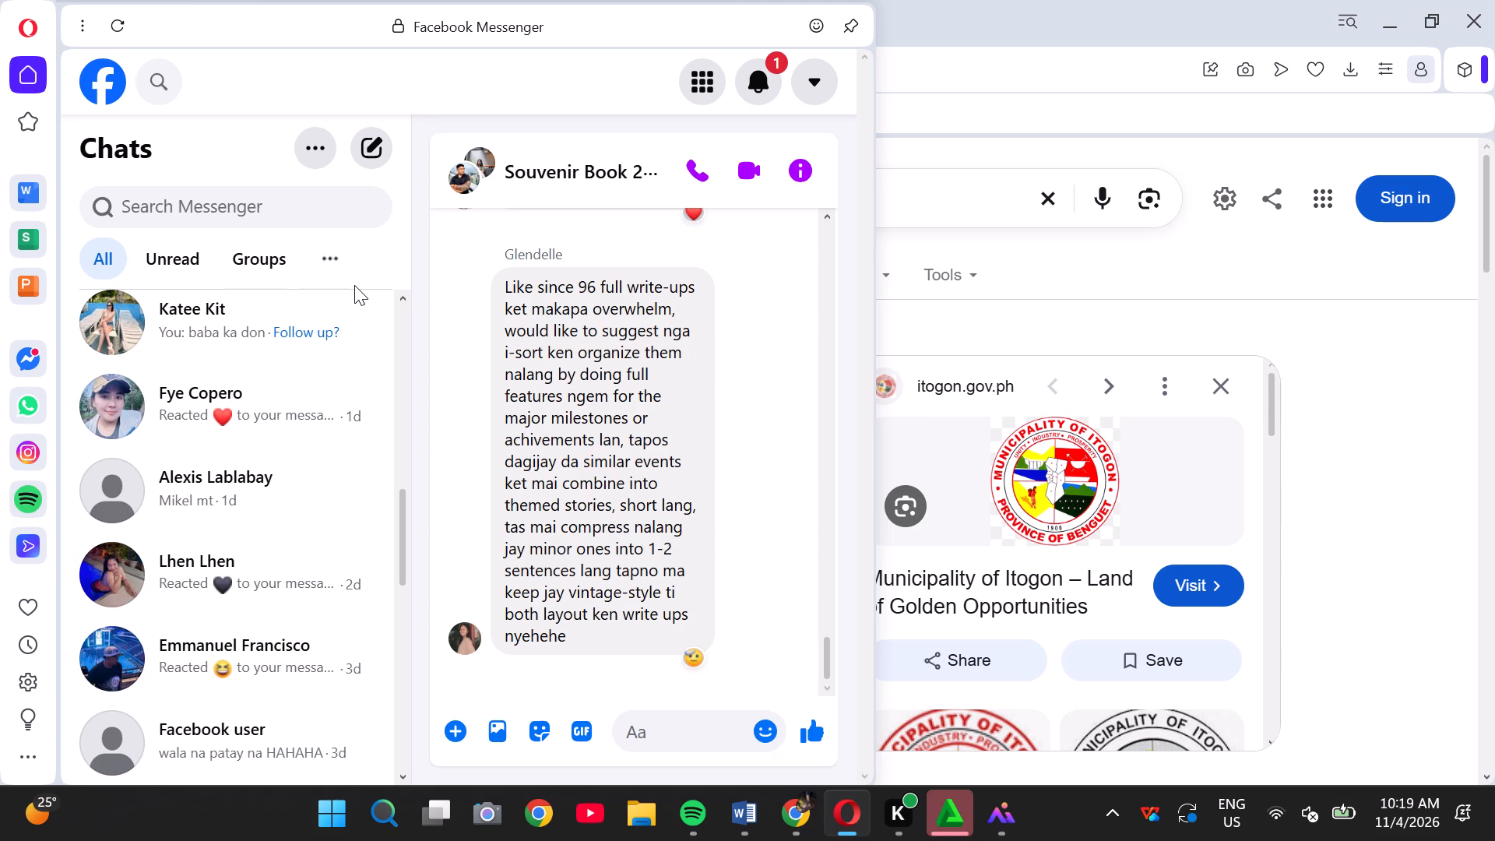
left_click(759, 72)
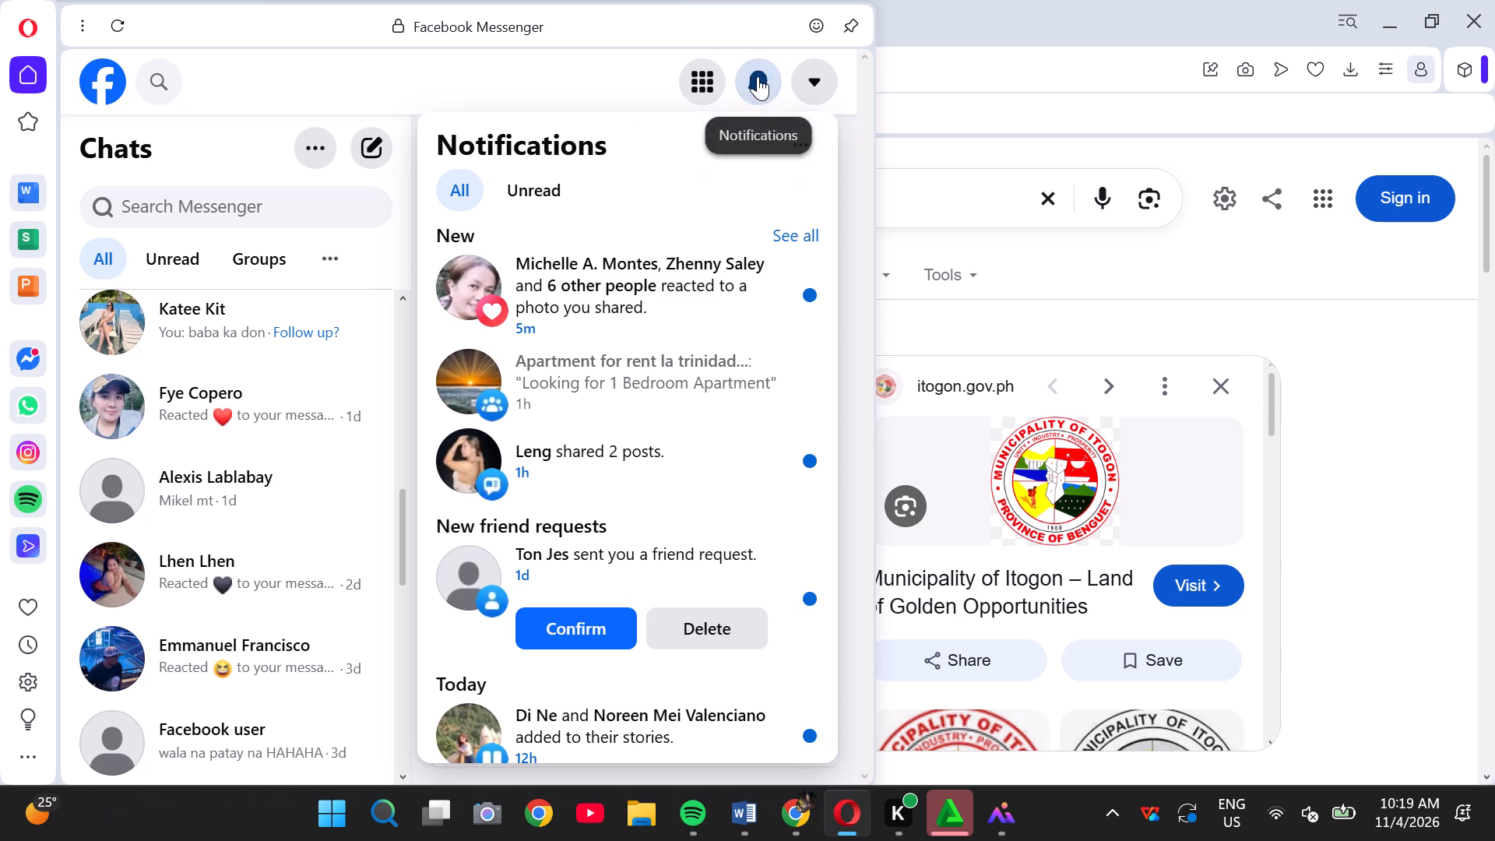
left_click(1398, 15)
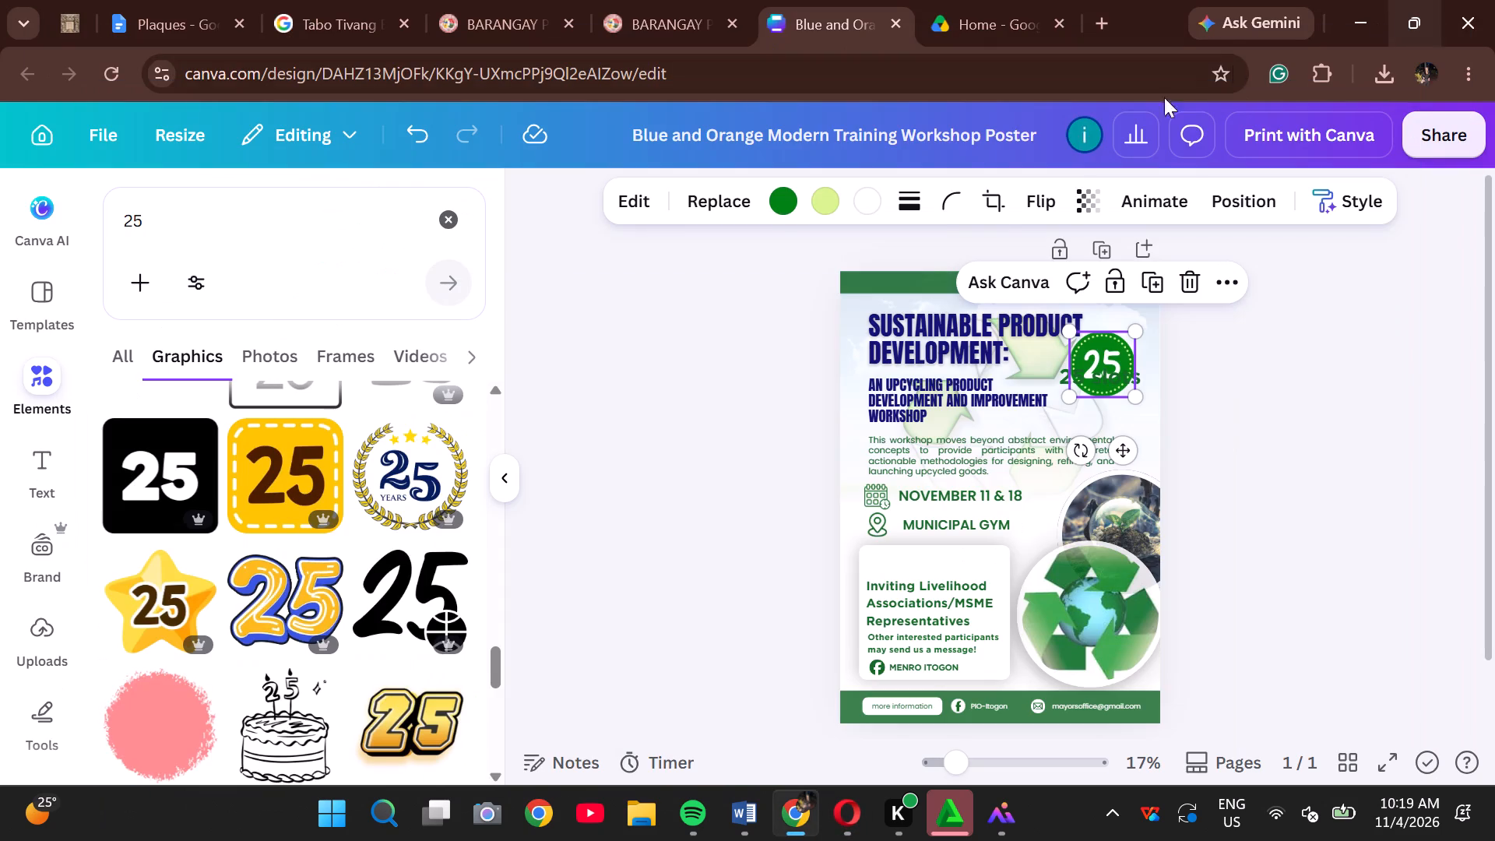
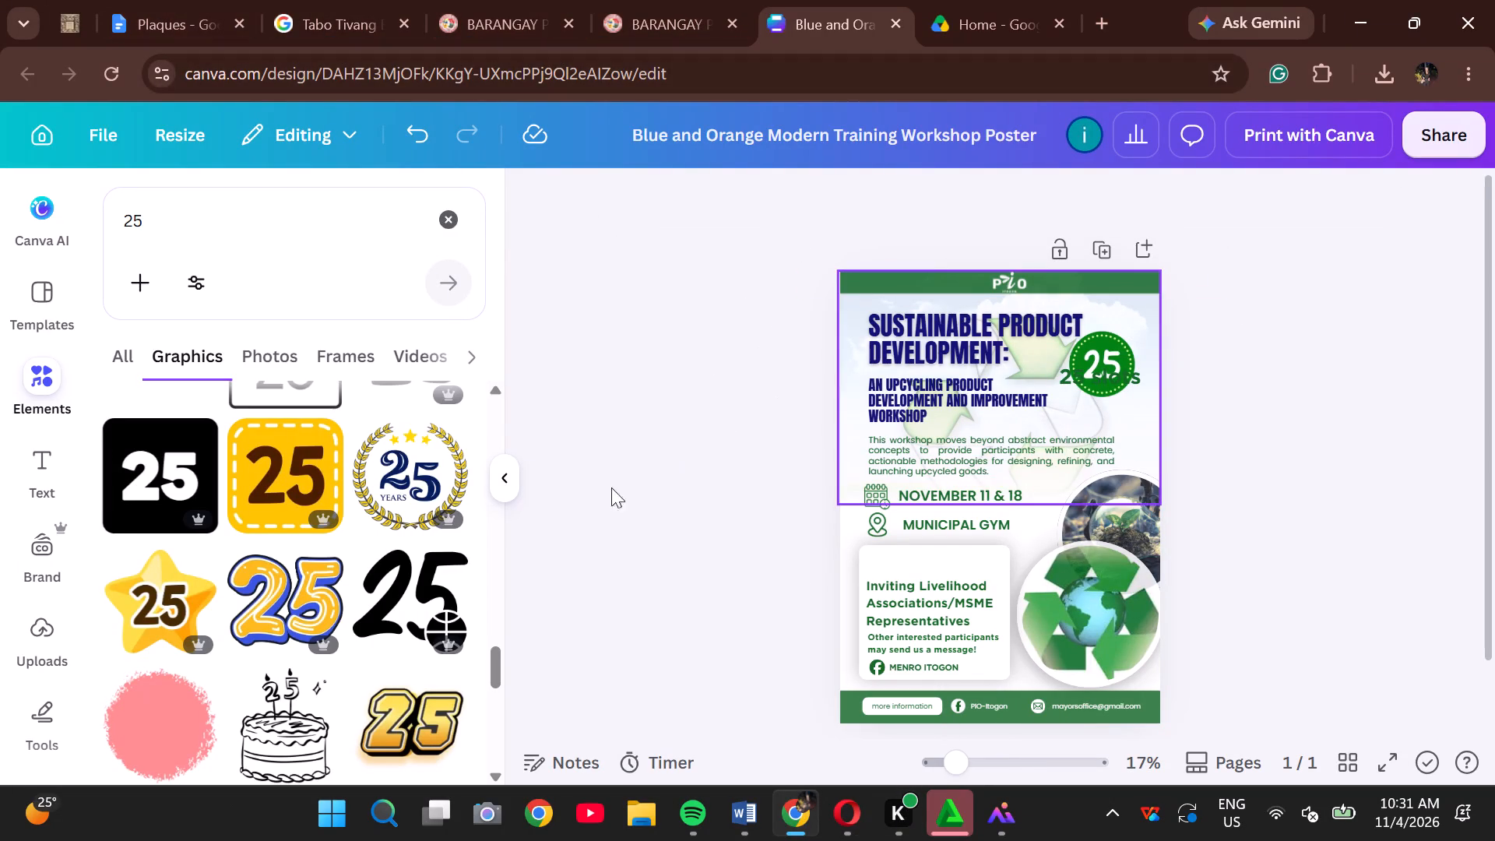
Collapse the graphics search results beside the workshop poster.
scroll(498, 439, "down", 1)
left_click(496, 478)
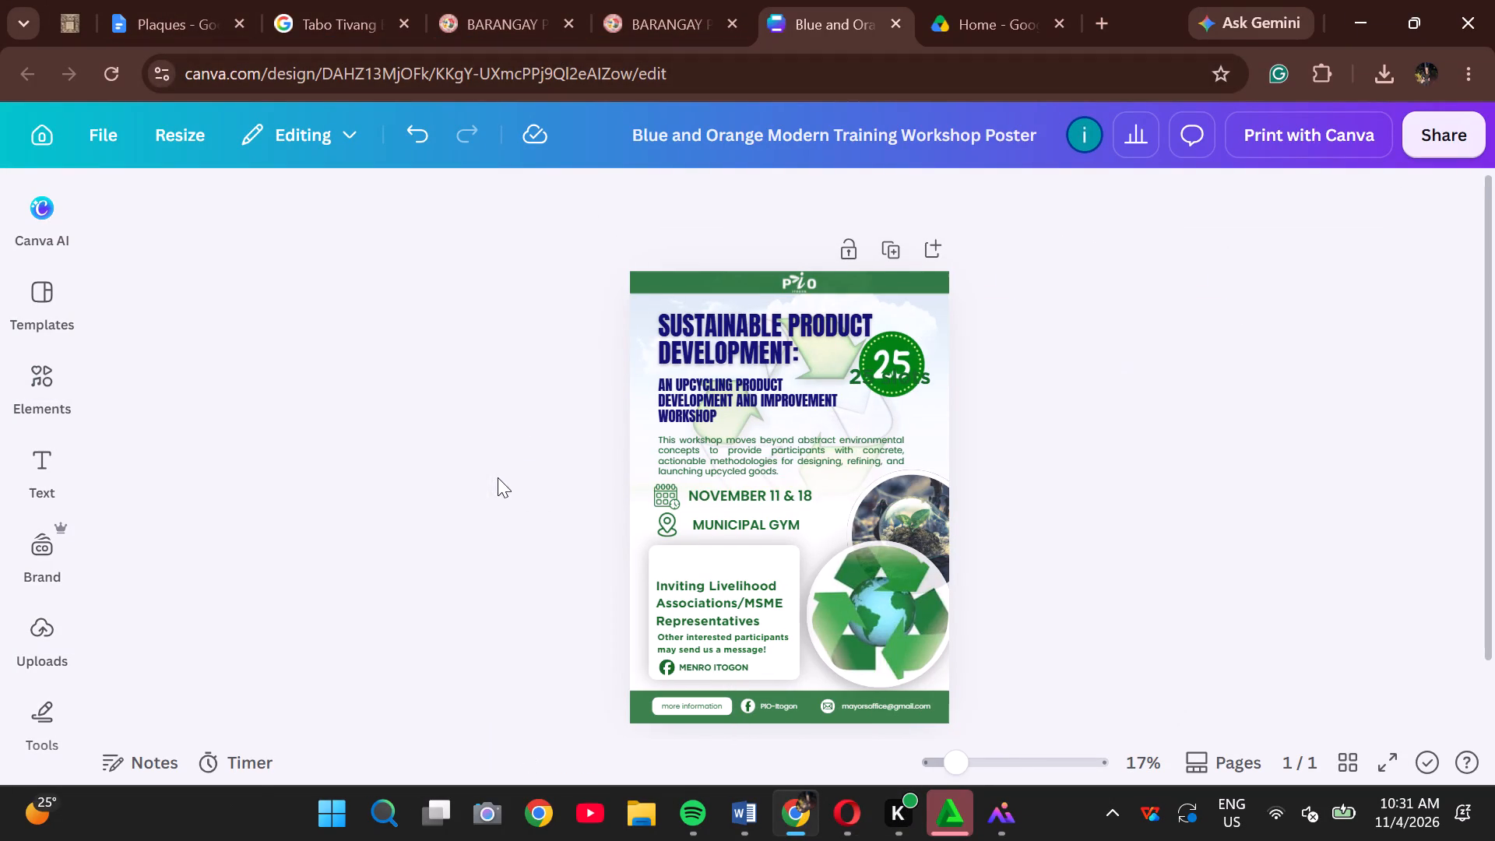
Switch to Google Drive and view the UPCYCLING TRAINING.jpg preview, closing it without adding a comment.
left_click(978, 19)
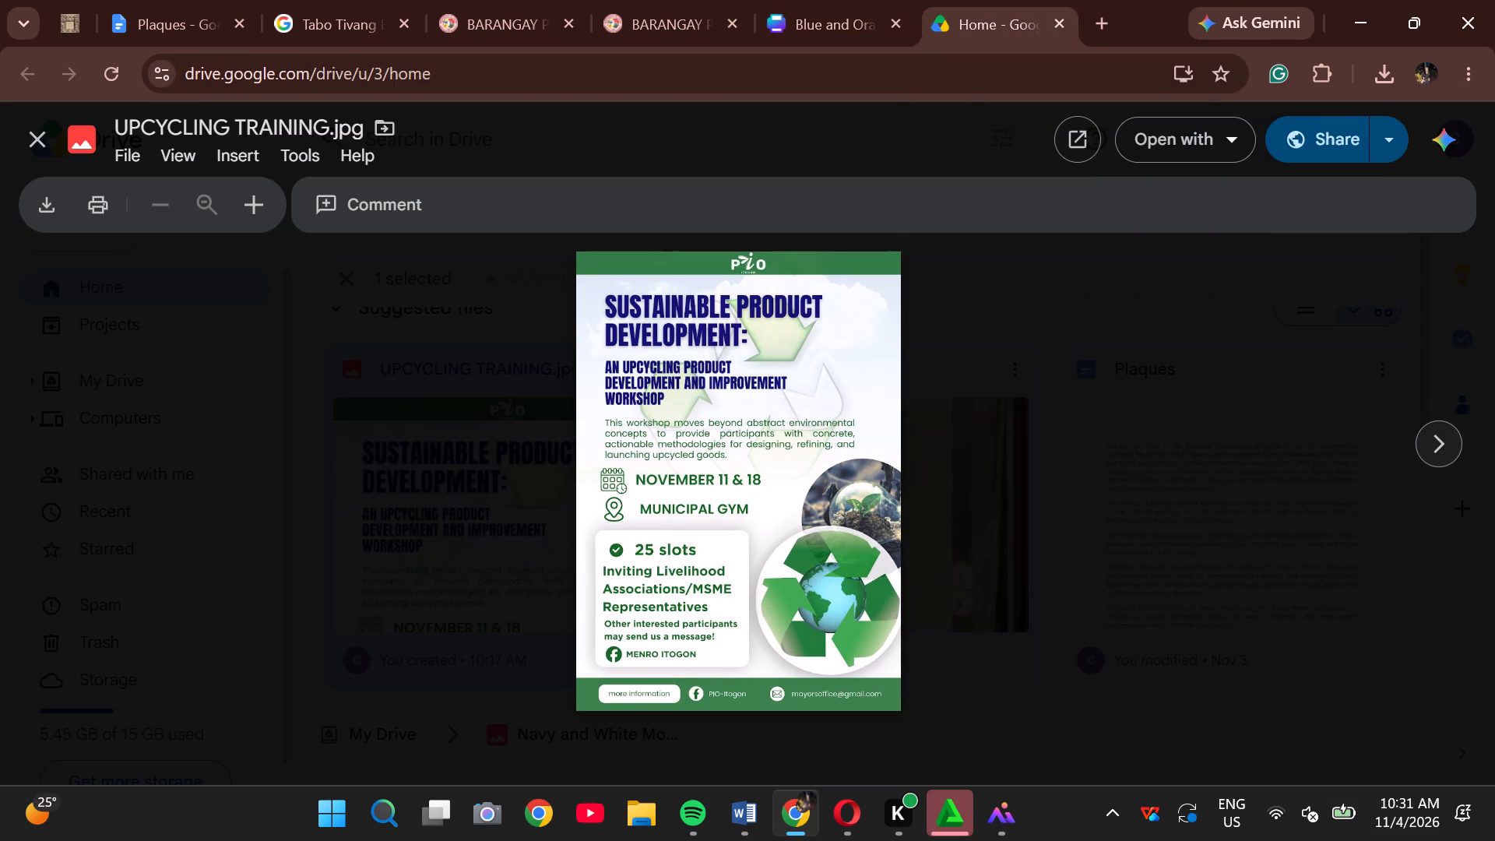
left_click_drag(635, 333, 694, 349)
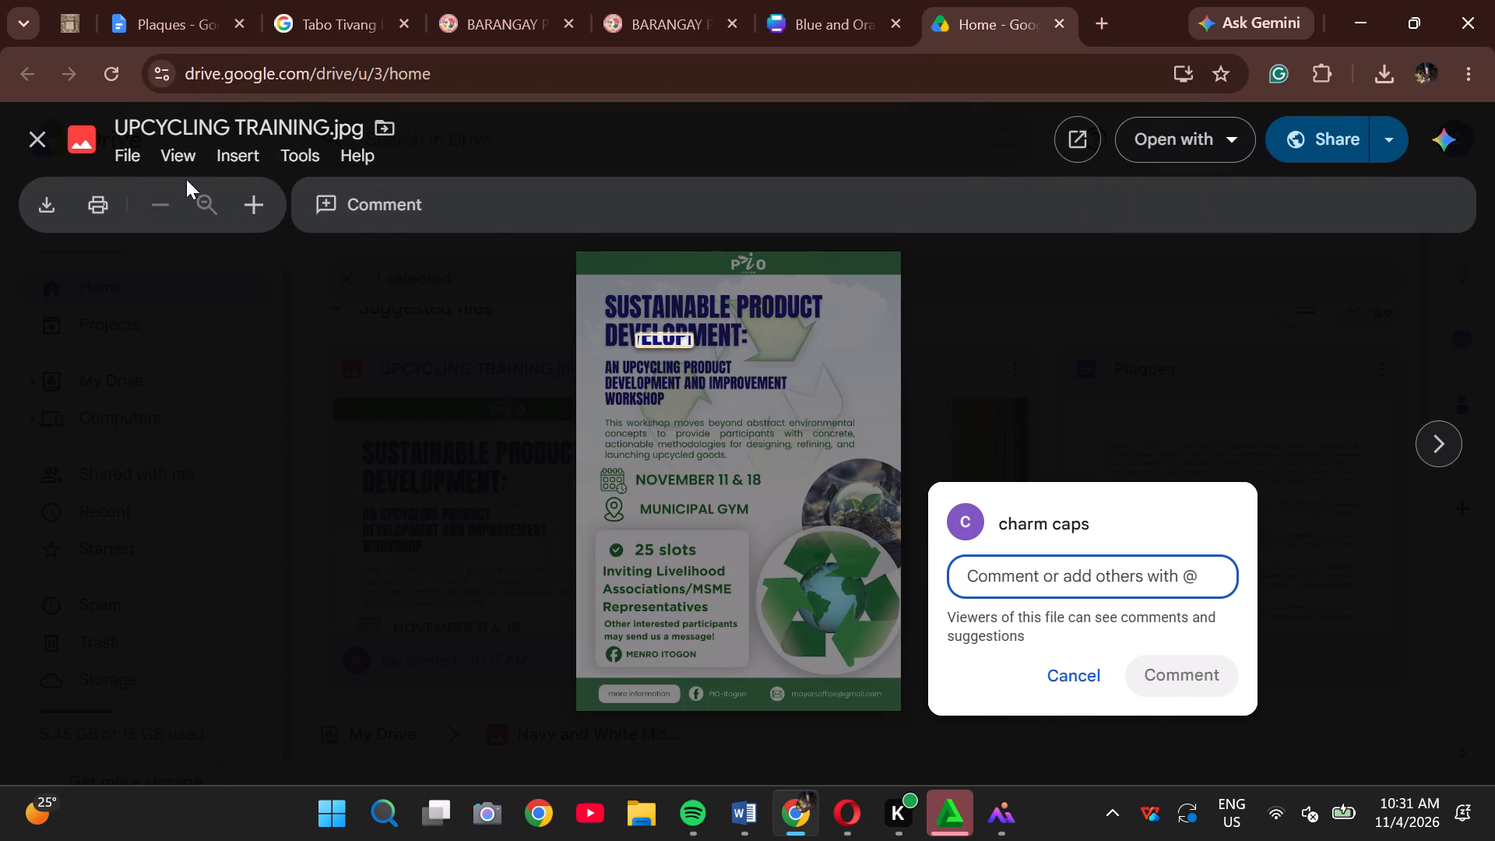
left_click(1071, 669)
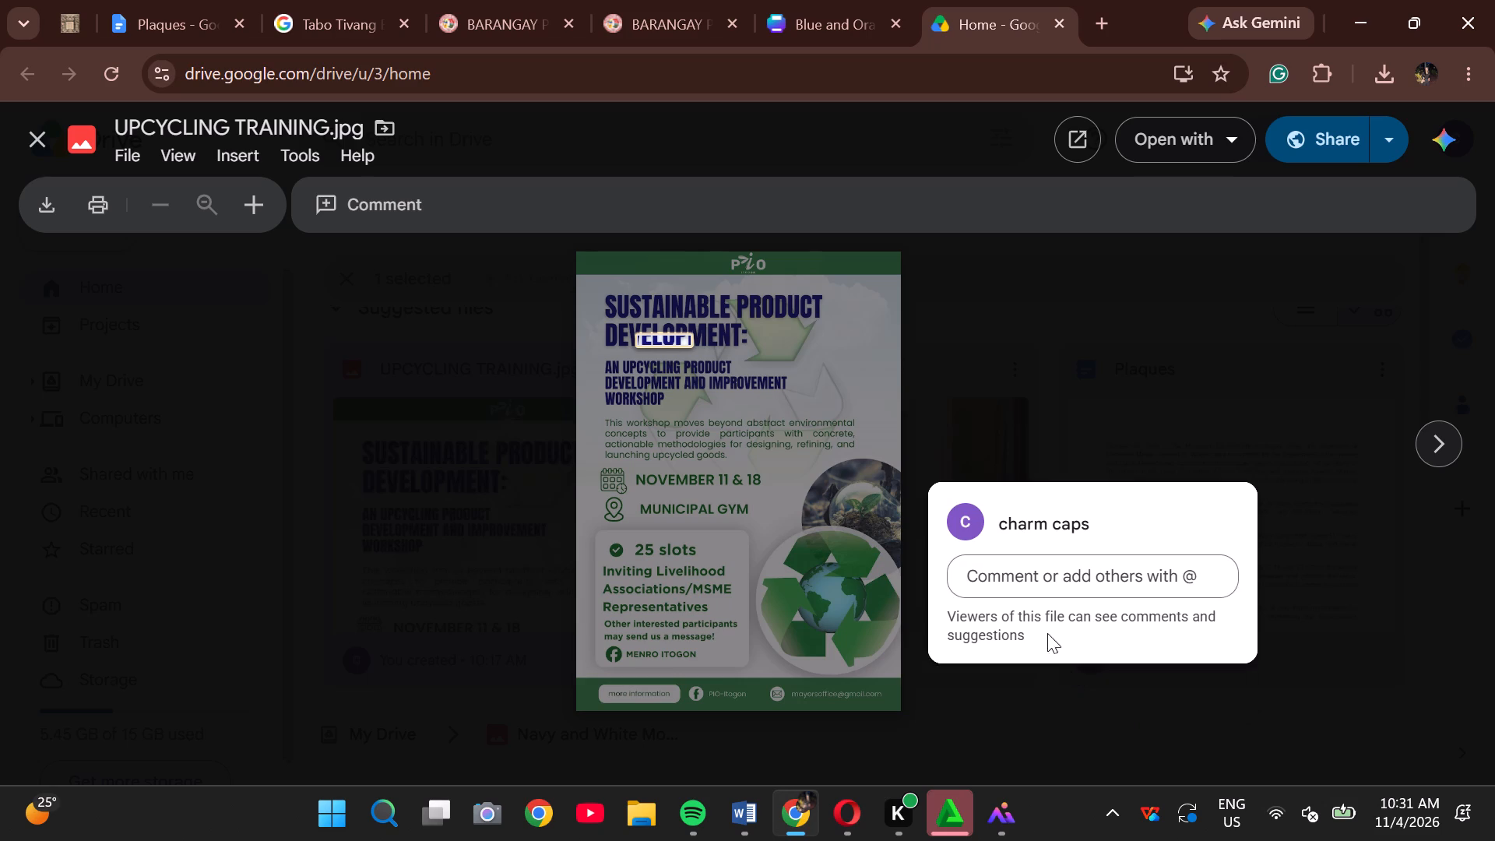
left_click(28, 131)
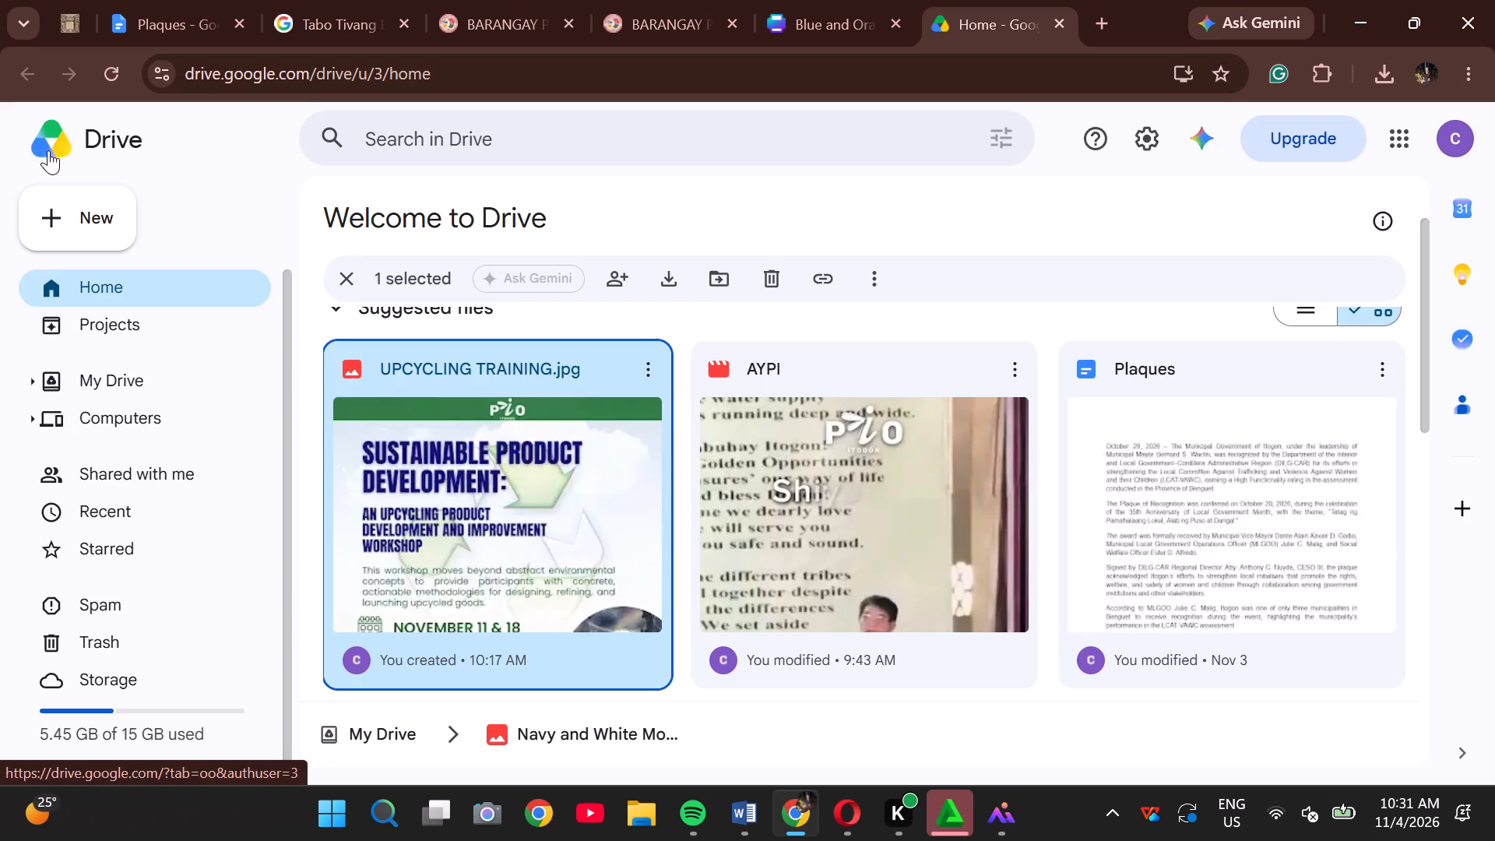
Browse the Drive home files, Projects and My Drive, looking inside the MOA - dswd and 2026 LGU ACCOMPLISHMENTS folders.
scroll(839, 543, "down", 4)
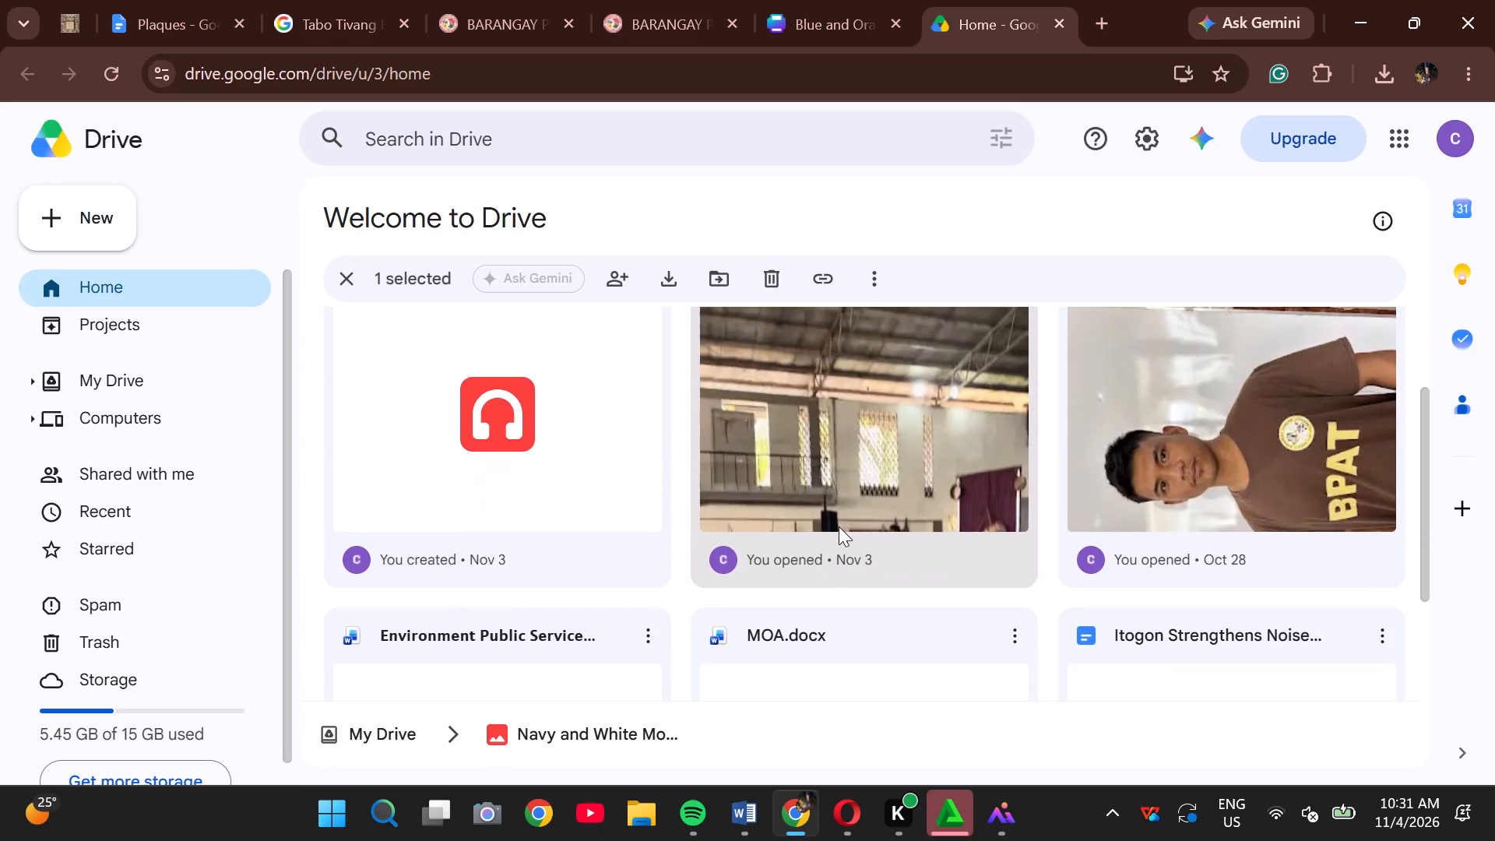
scroll(1096, 484, "up", 2)
scroll(1226, 494, "down", 1)
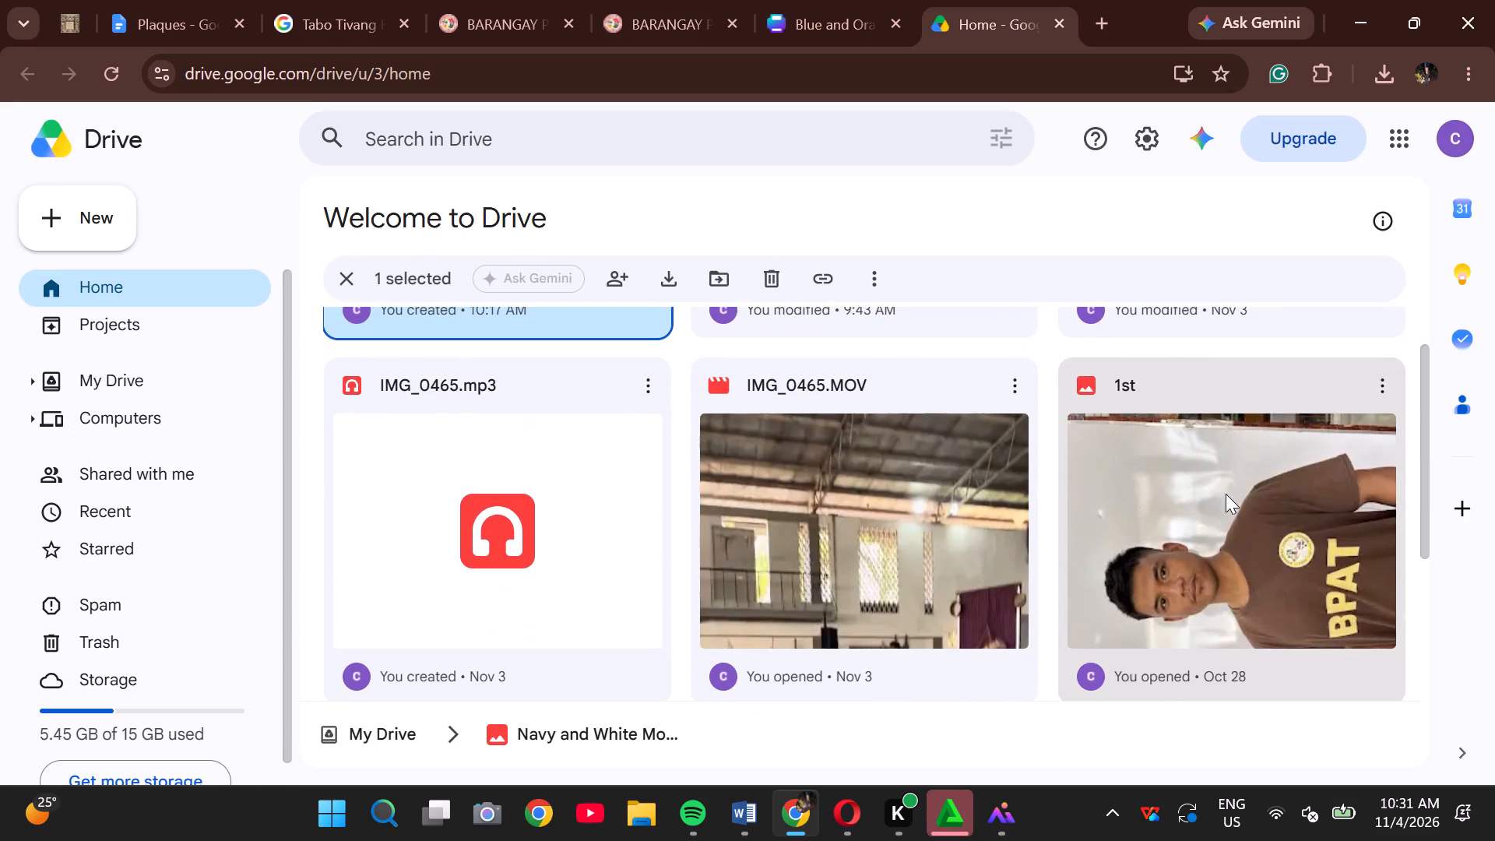
left_click(131, 331)
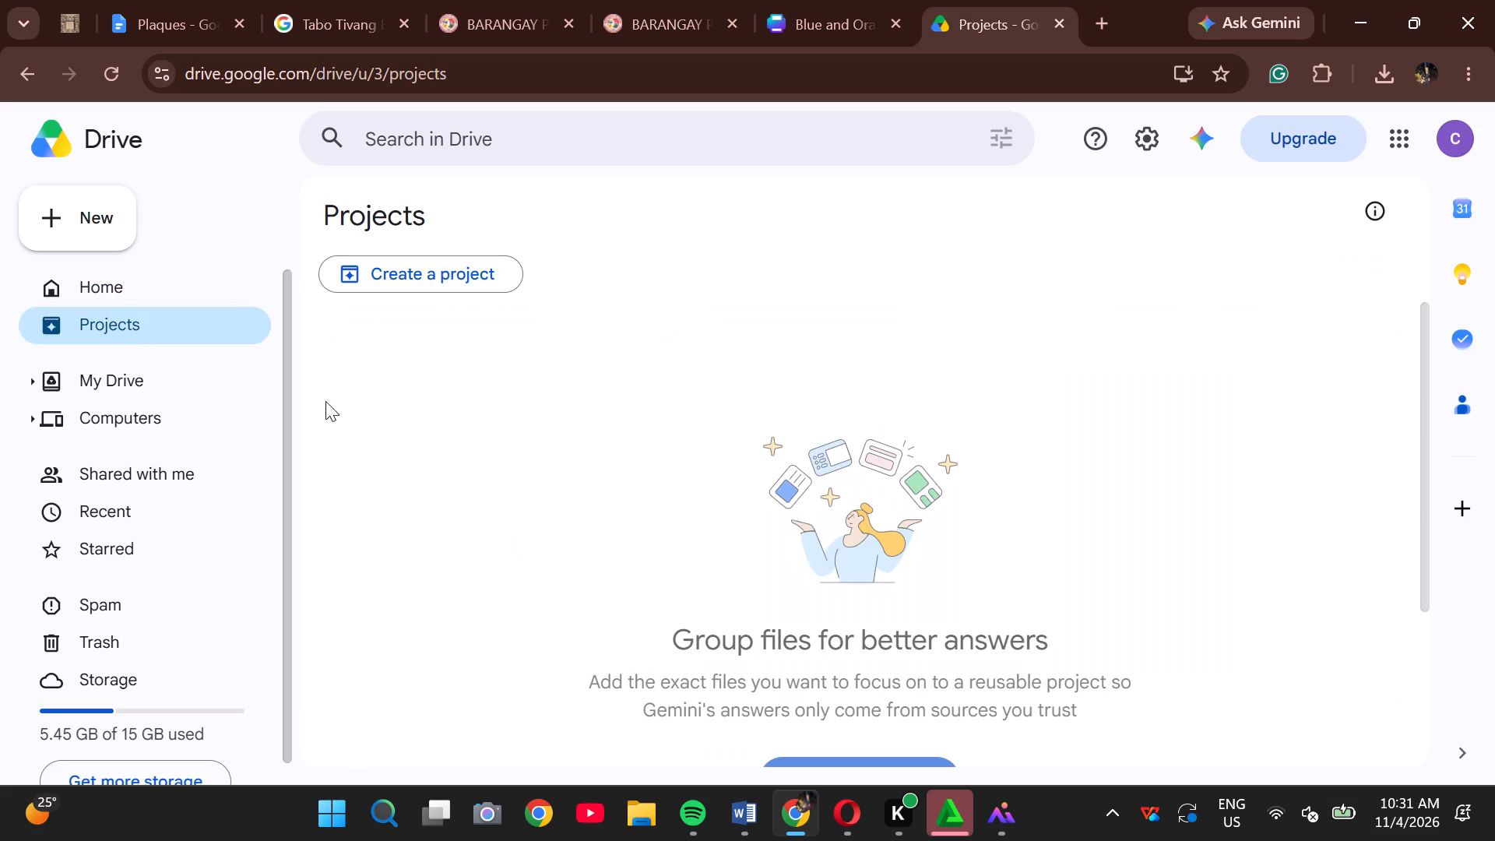
left_click(139, 405)
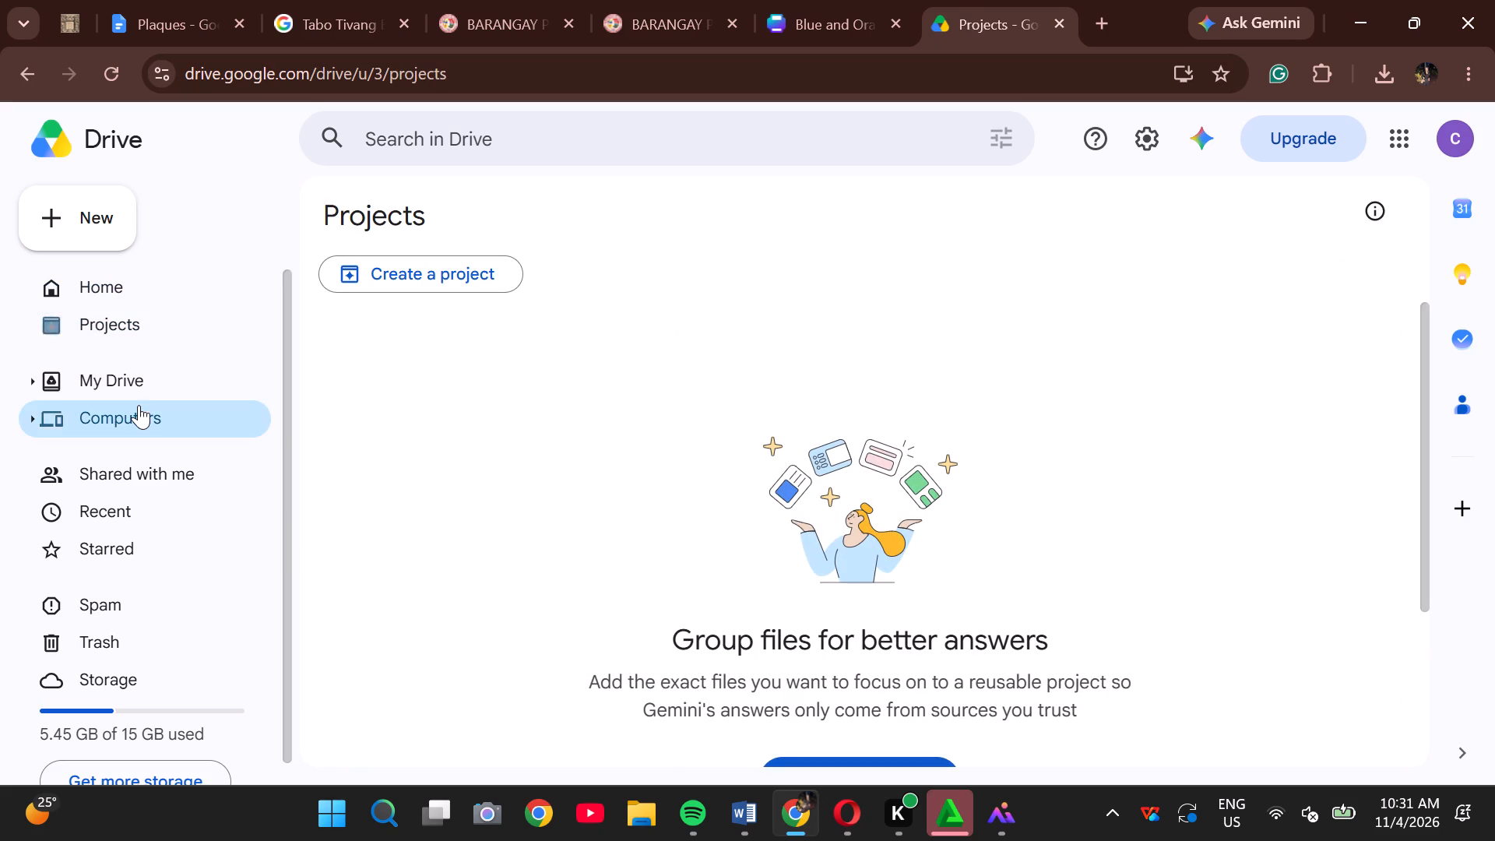
left_click(138, 385)
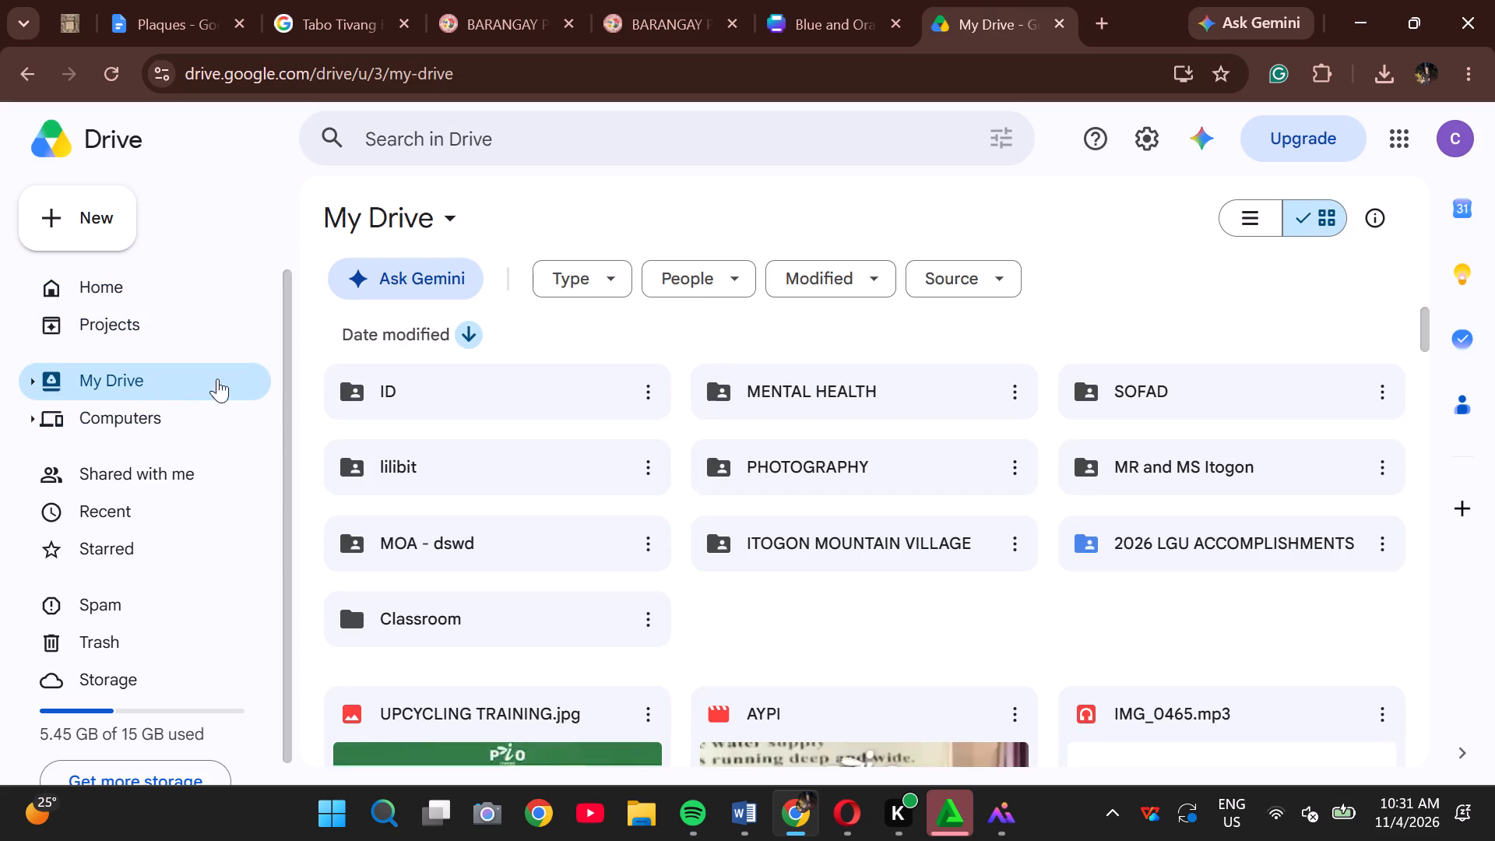
scroll(452, 485, "down", 1)
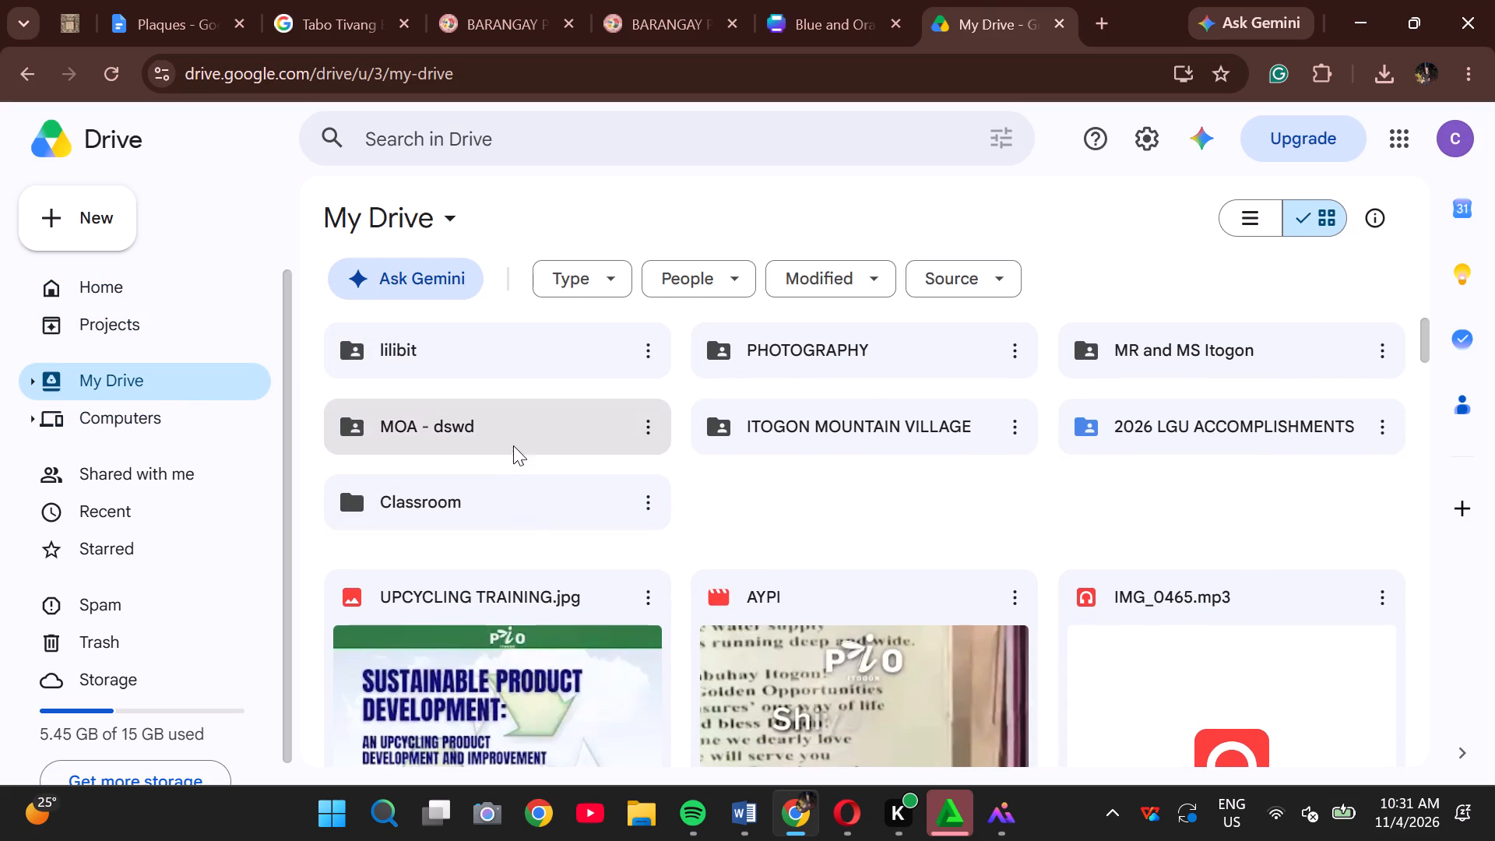
double_click(513, 440)
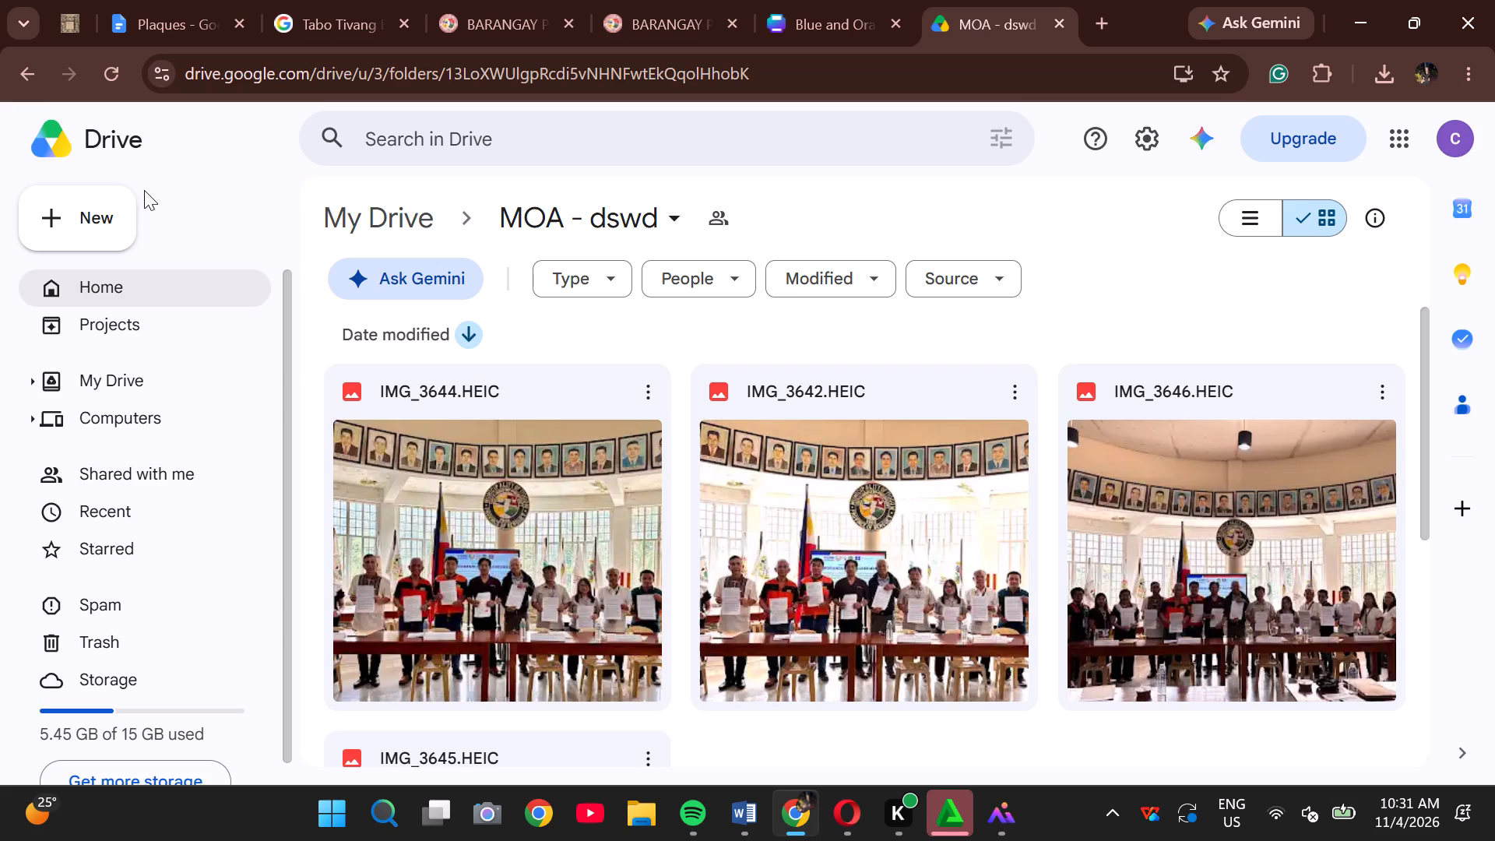
left_click(30, 68)
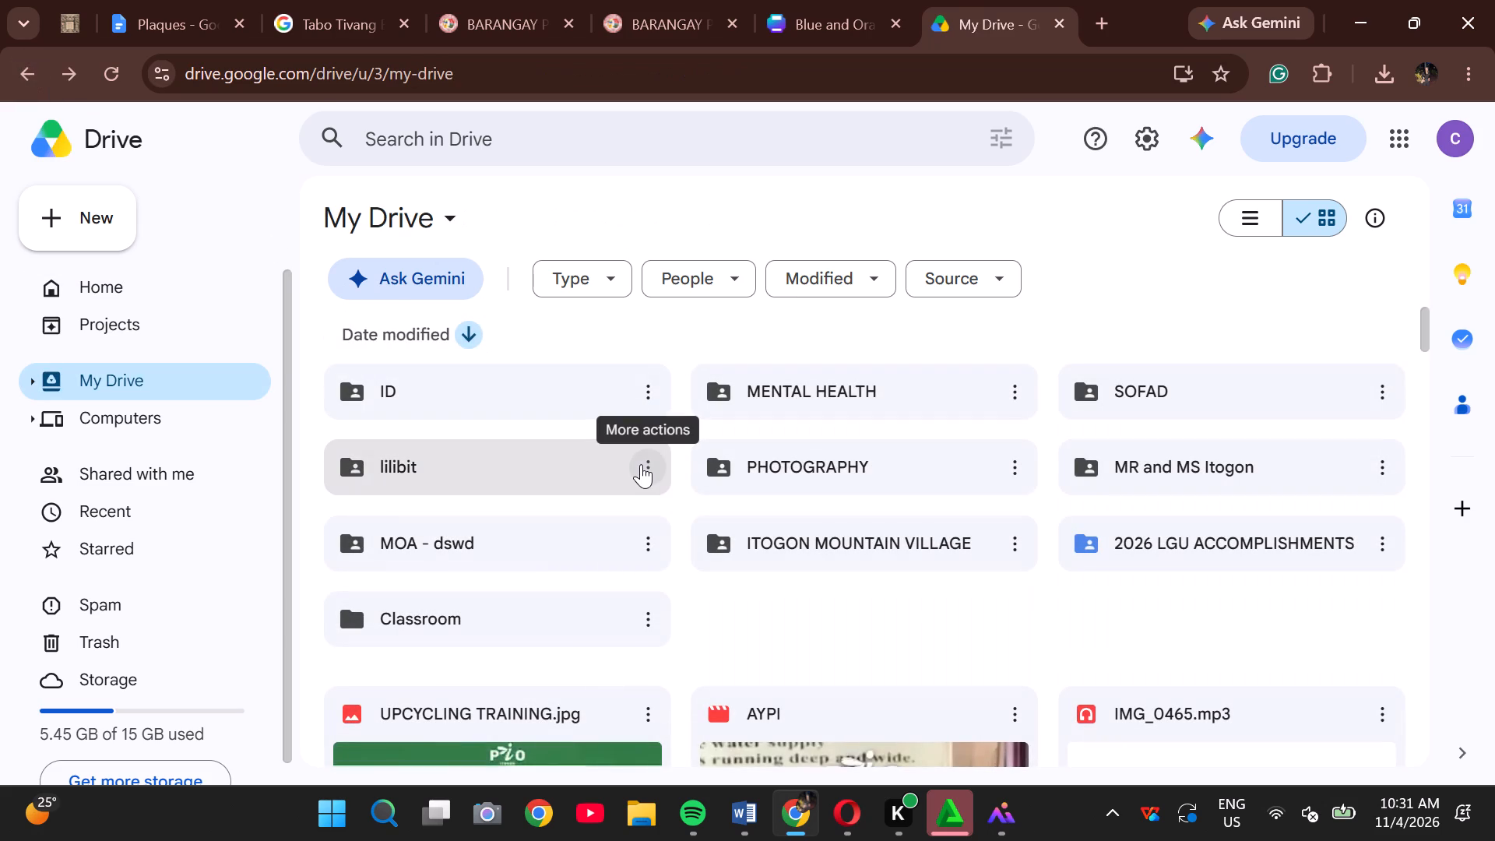
double_click(1123, 540)
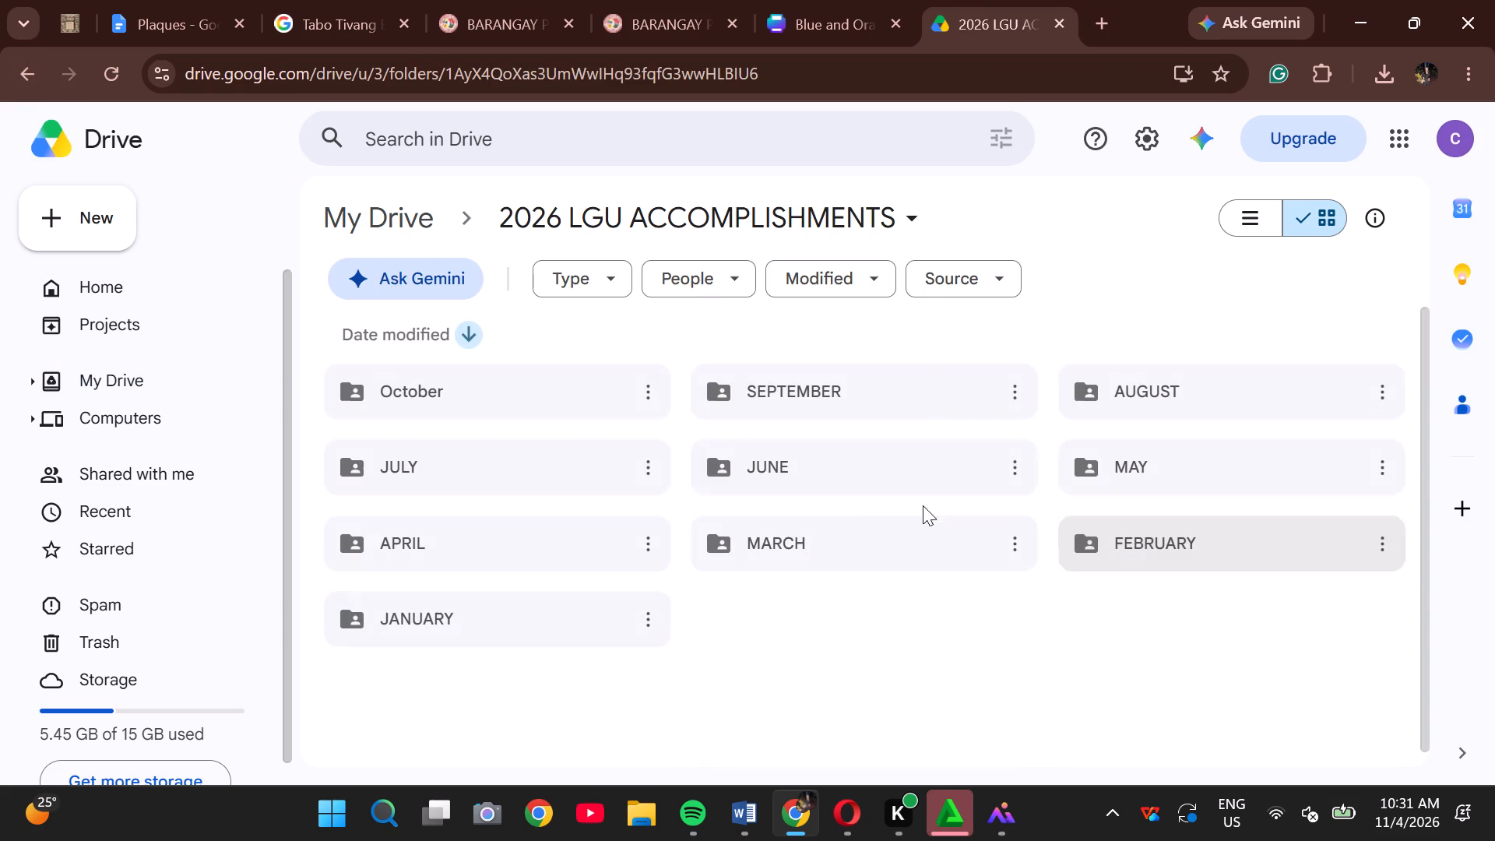
Look through the 2026 LGU ACCOMPLISHMENTS month folders and inside October, returning to the month list.
scroll(673, 480, "down", 1)
scroll(672, 480, "up", 1)
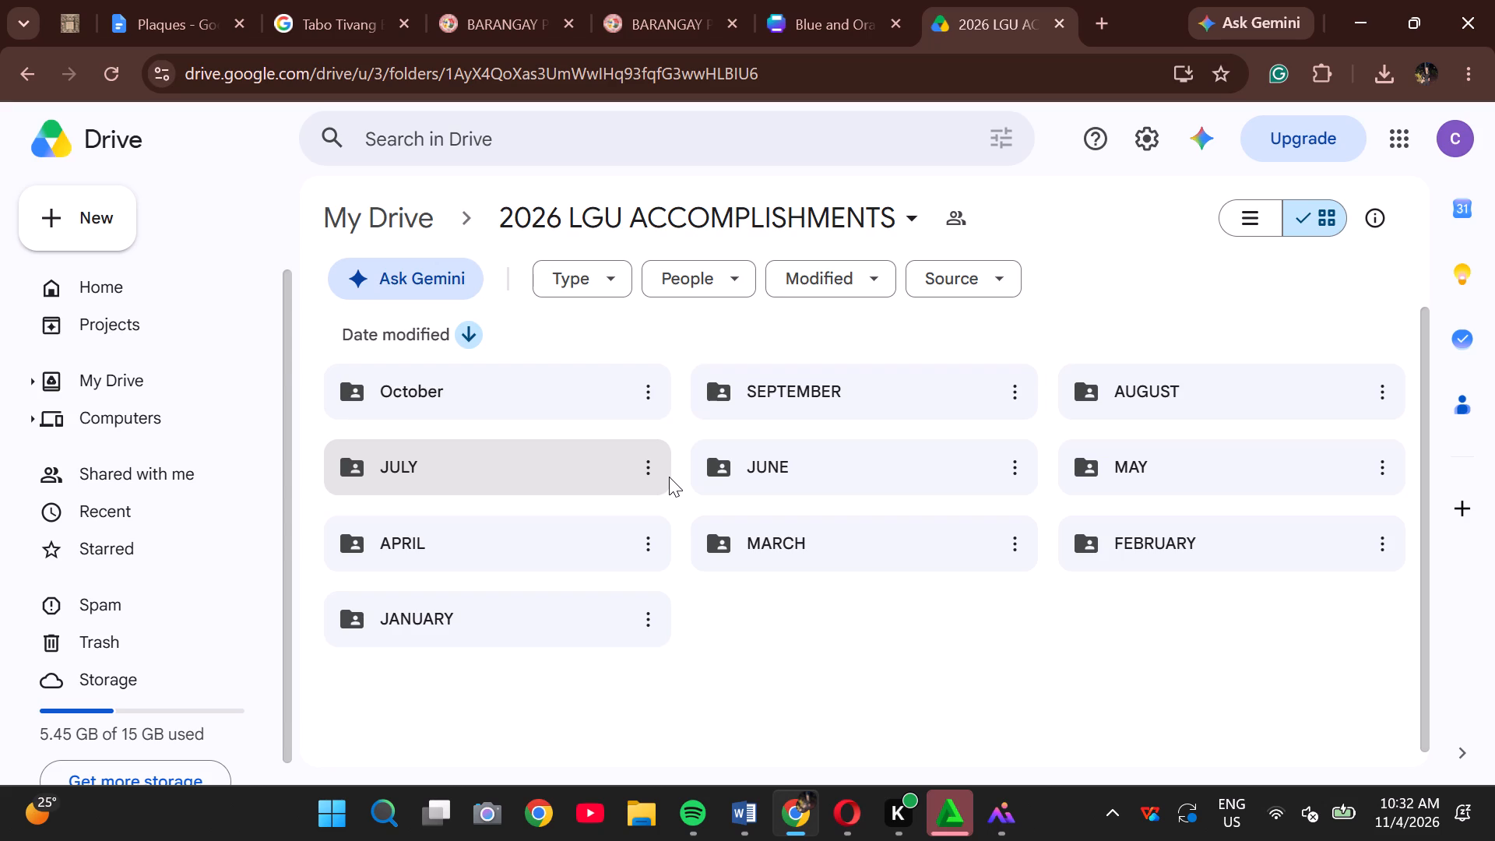
double_click(484, 399)
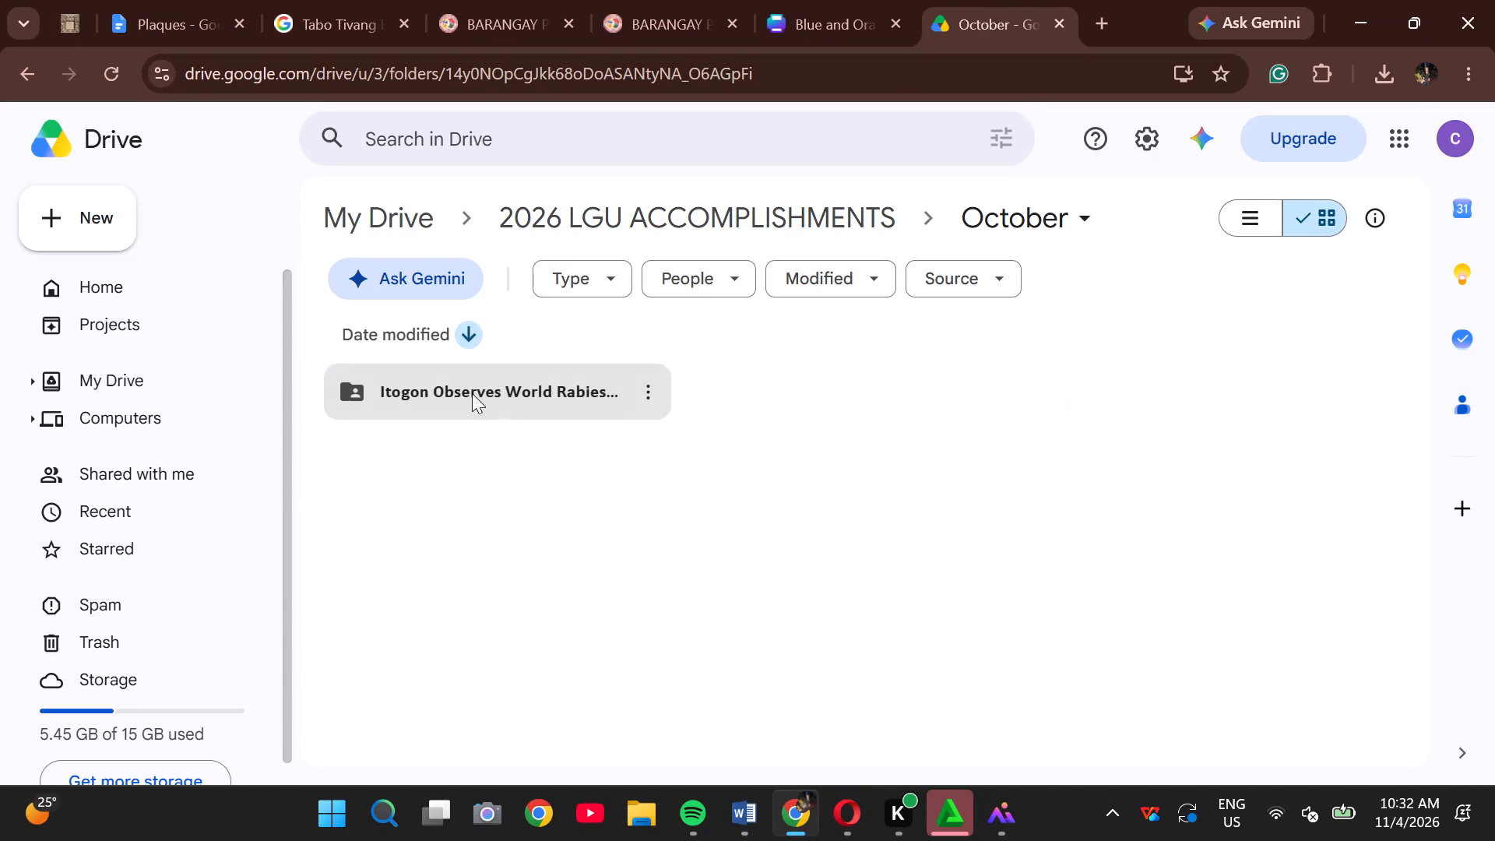
left_click(34, 67)
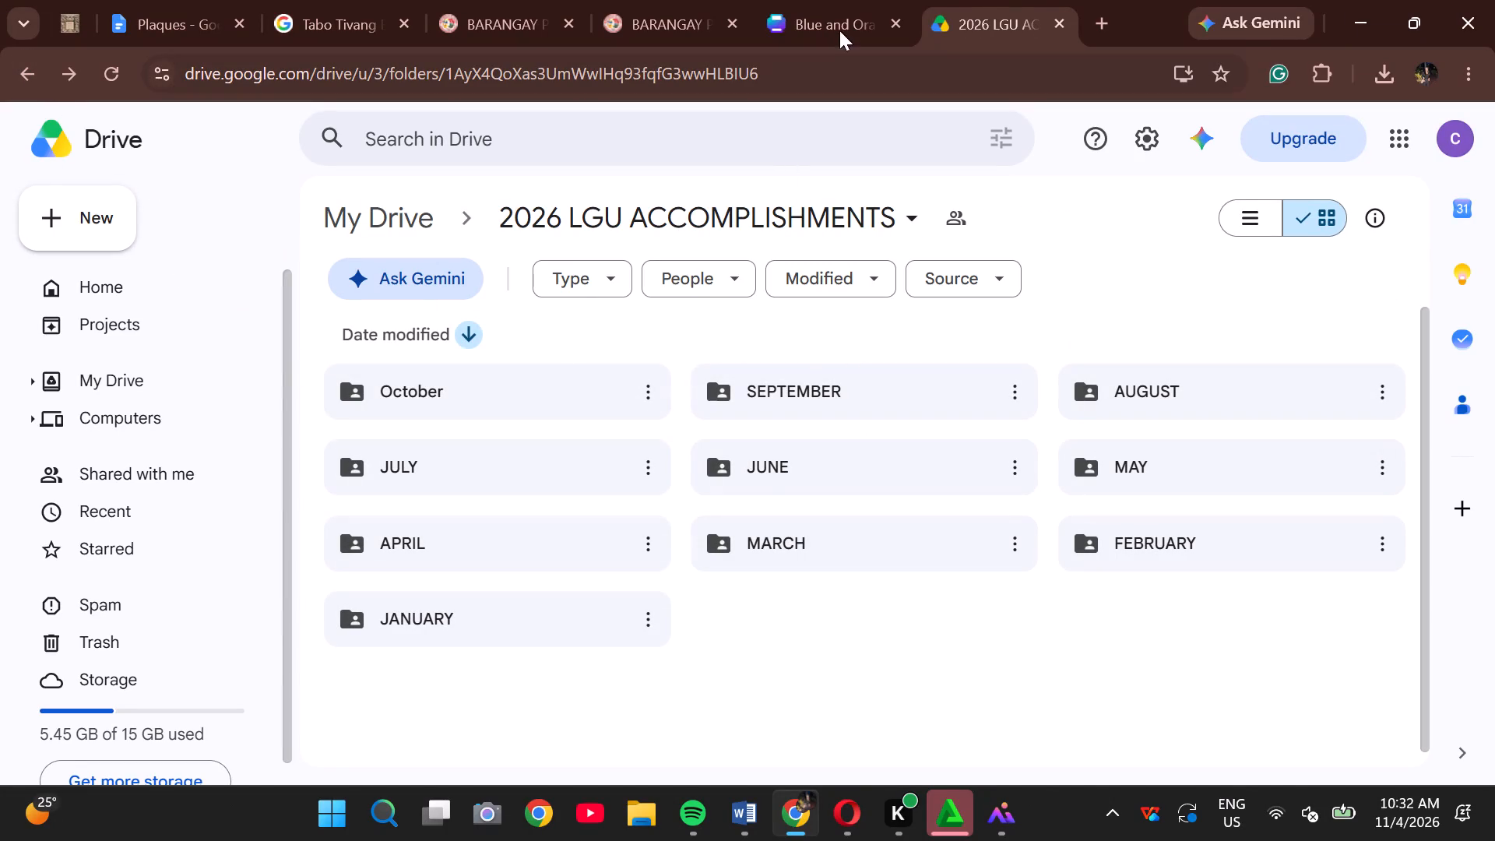
Switch to the Opera browser and search the web for Facebook in a new tab.
left_click(1093, 25)
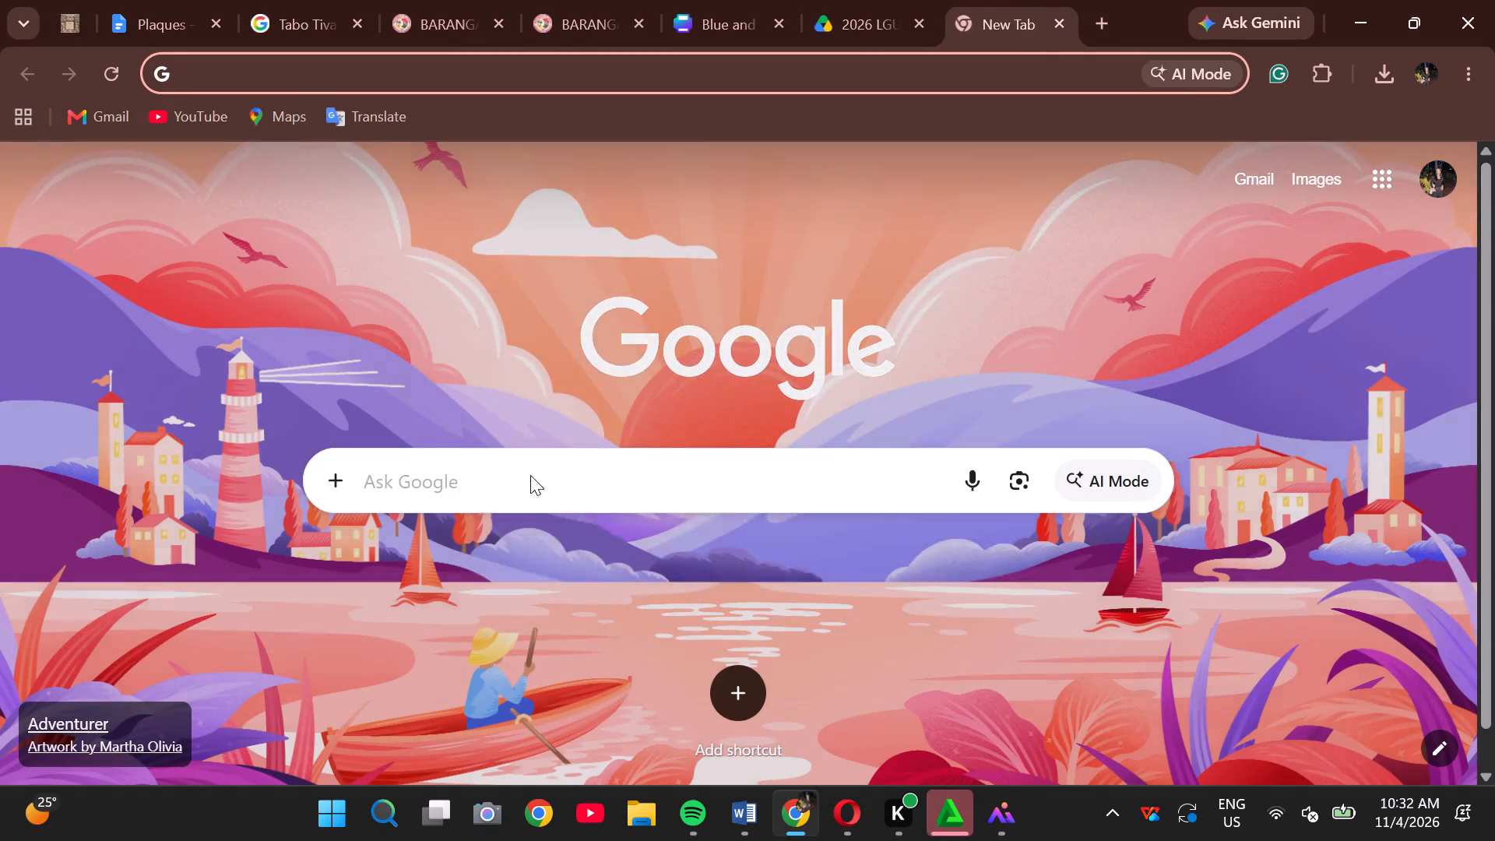
left_click(843, 834)
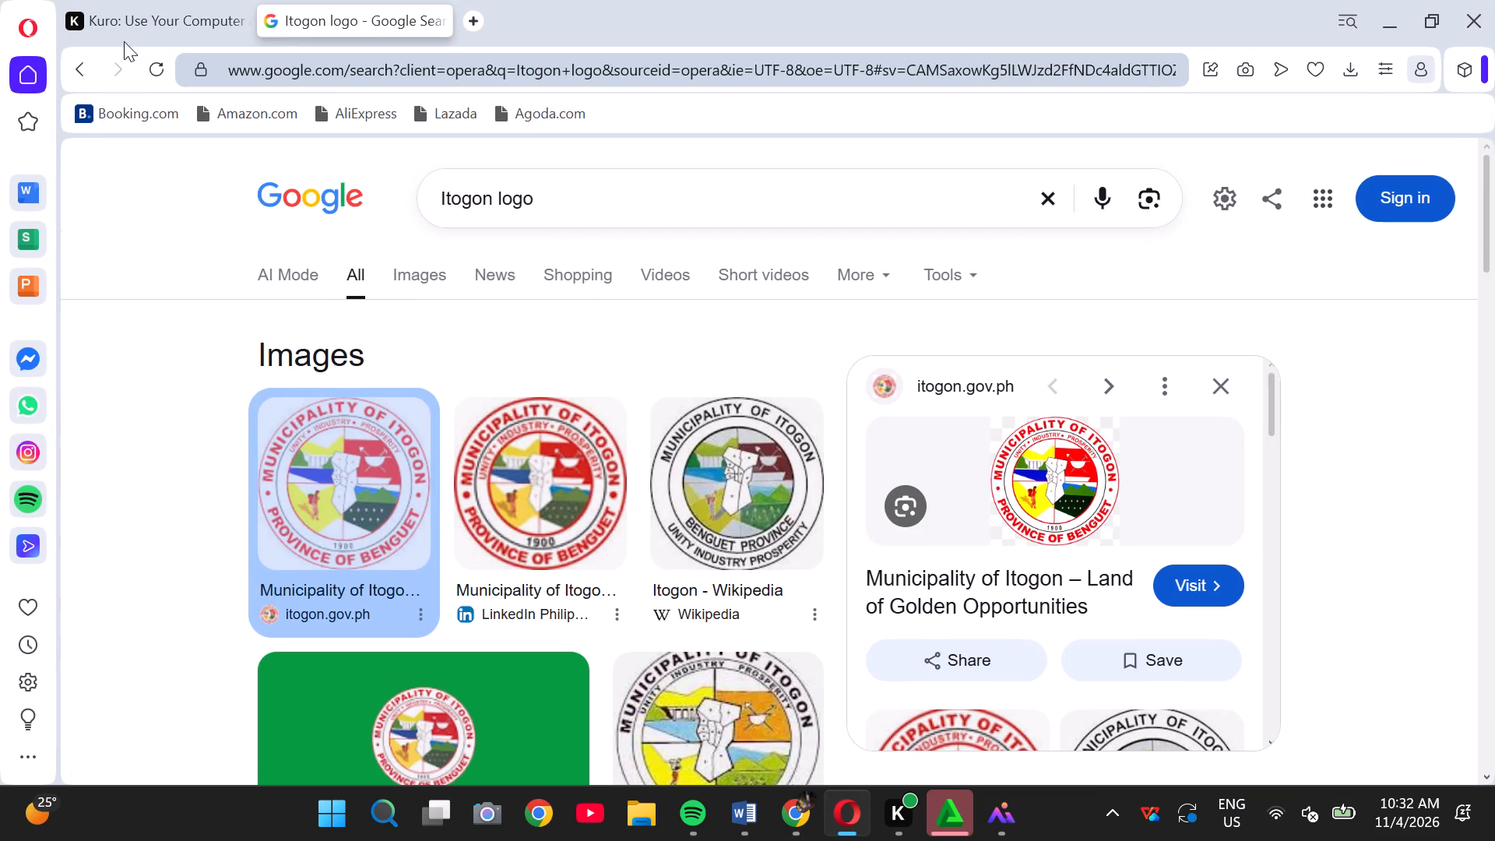
left_click(474, 18)
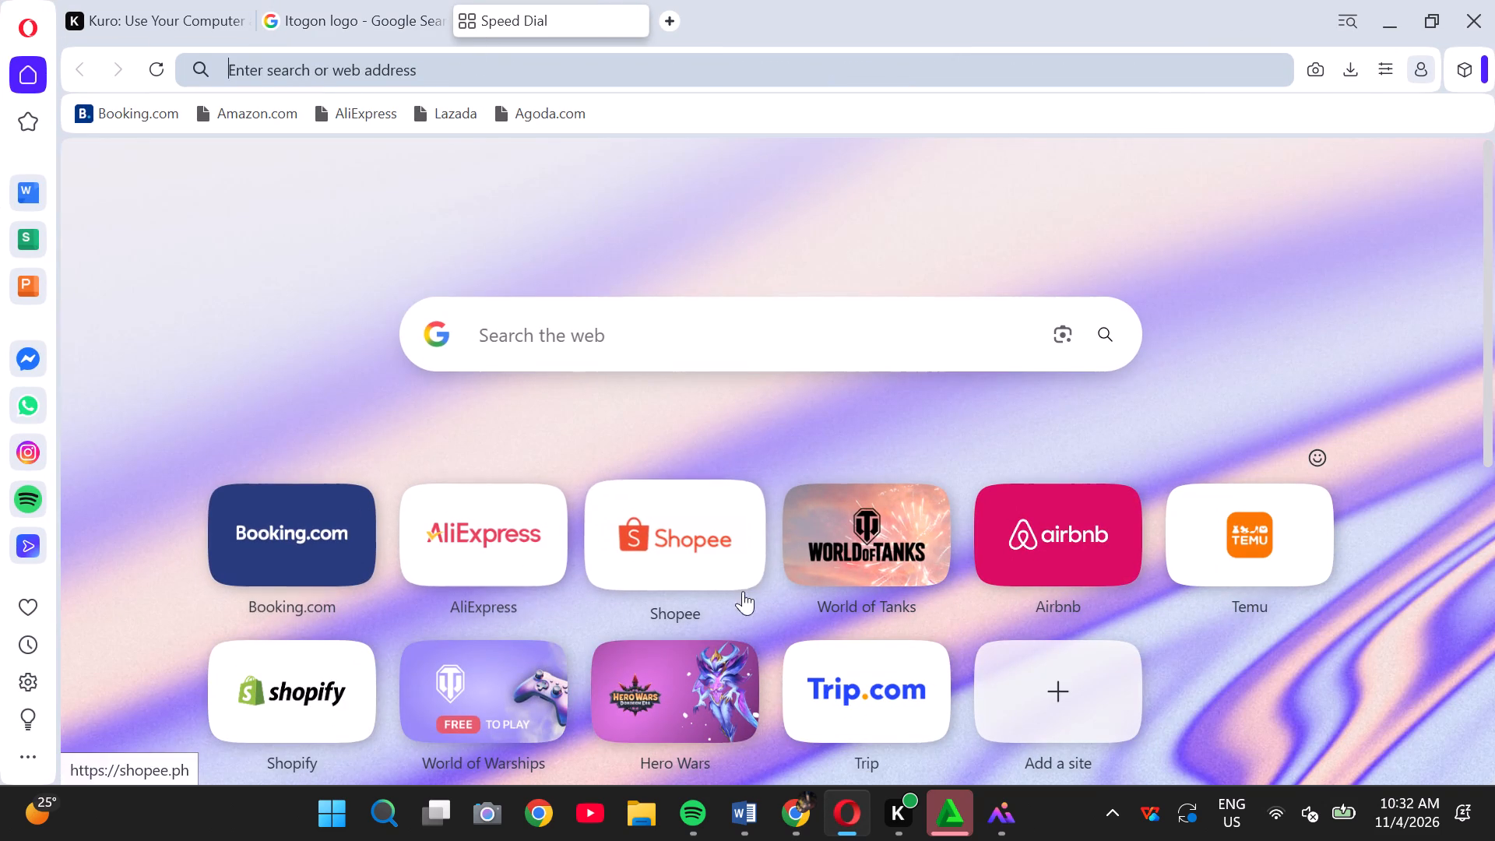
left_click(594, 329)
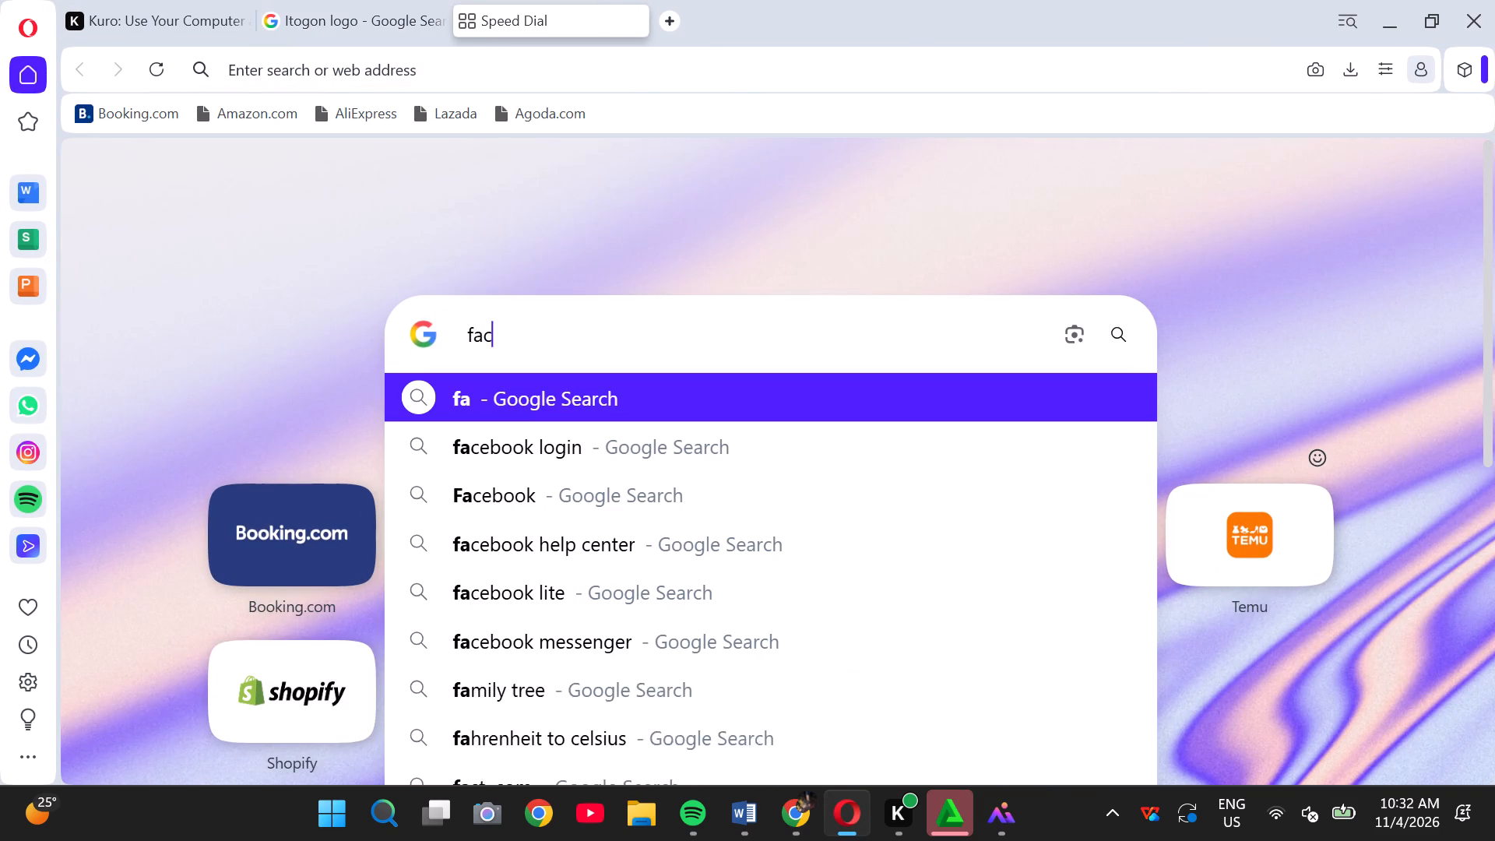
left_click(498, 463)
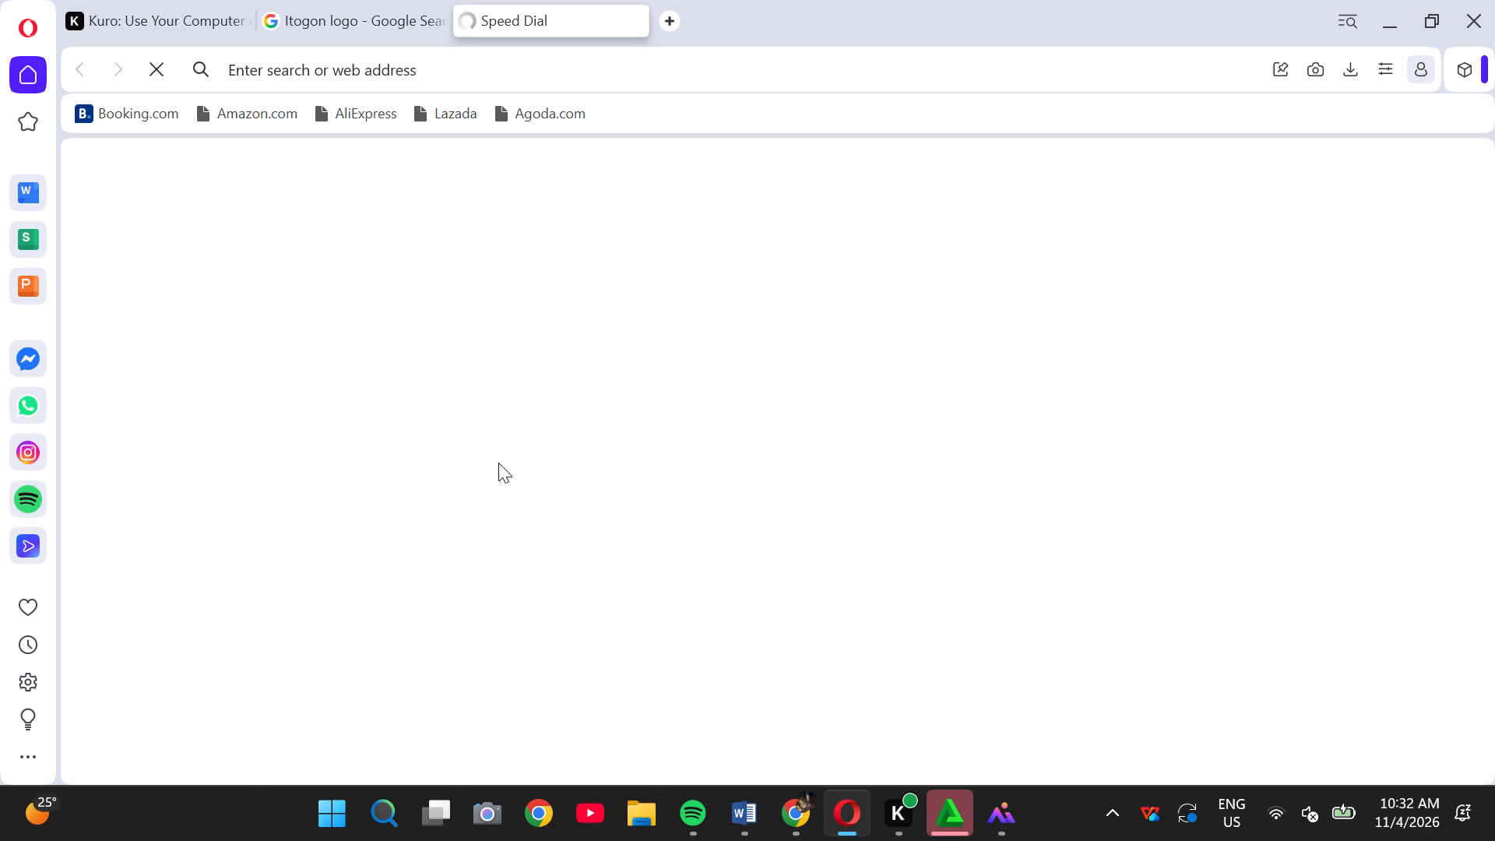